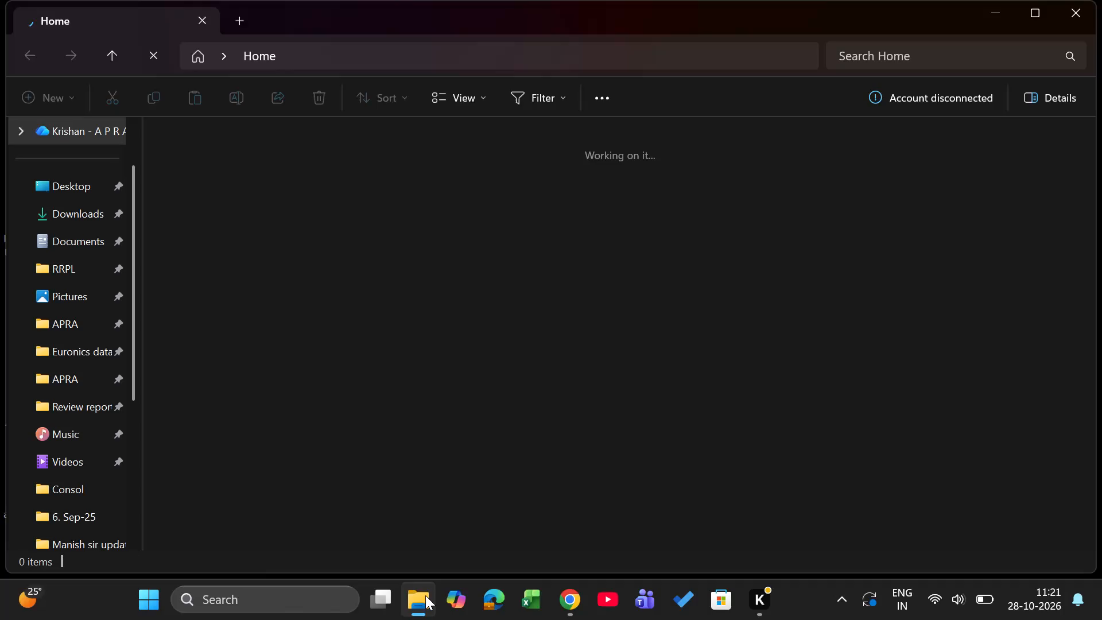
Open the APRA folder inside the A P R A & Associates LLP OneDrive folder on New Volume (E:).
{"action": "scroll", "coordinate": [79, 412], "scroll_direction": "down", "scroll_amount": 7}
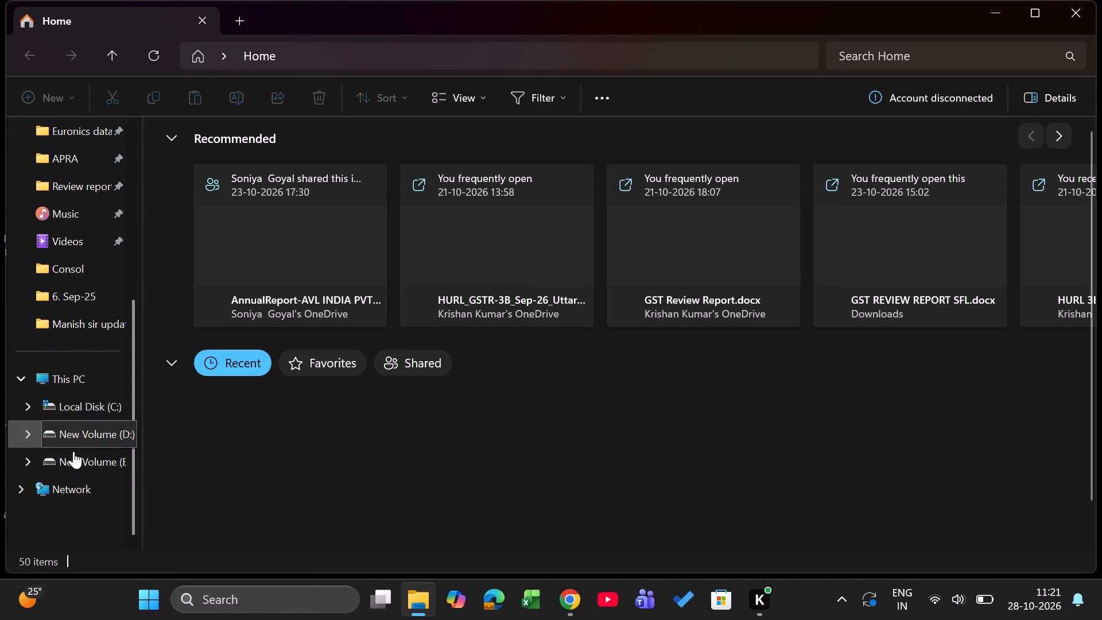
{"action": "left_click", "coordinate": [69, 465]}
{"action": "double_click", "coordinate": [578, 250]}
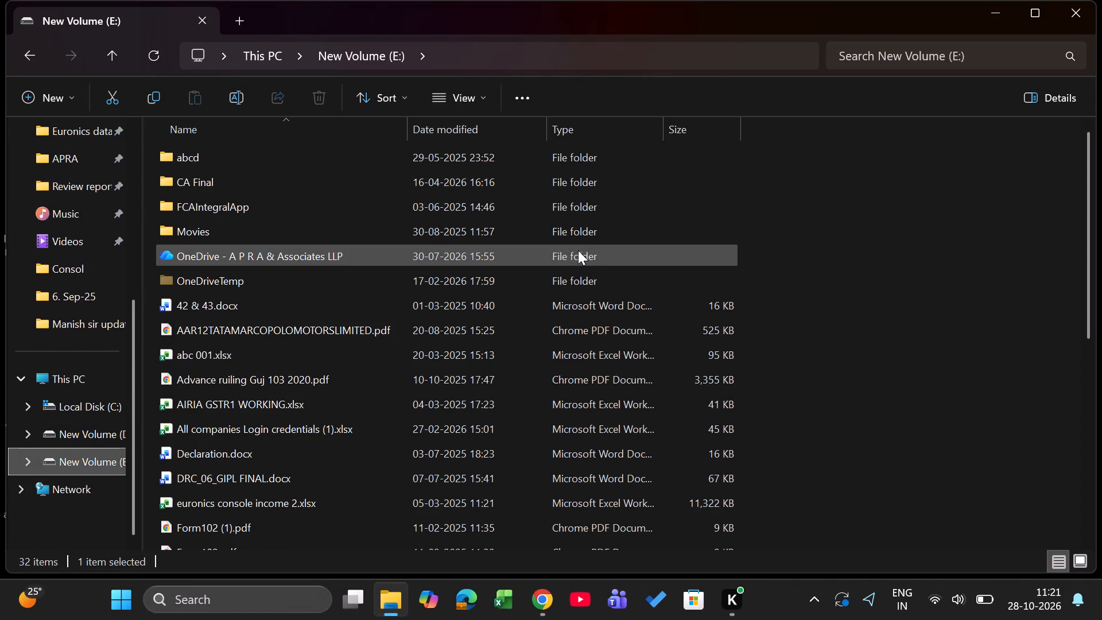
{"action": "key", "text": "Down"}
{"action": "key", "text": "Up"}
{"action": "key", "text": "Return"}
Find the AVL client folder within the APRA folder and open it.
{"action": "key", "text": "Down"}
{"action": "key", "text": "Down"}
{"action": "key", "text": "Down"}
{"action": "key", "text": "Down"}
{"action": "key", "text": "Down"}
{"action": "key", "text": "Down"}
{"action": "key", "text": "Down"}
{"action": "key", "text": "Down"}
{"action": "key", "text": "Down"}
{"action": "key", "text": "Down"}
{"action": "key", "text": "Down"}
{"action": "key", "text": "Down"}
{"action": "key", "text": "Down"}
{"action": "key", "text": "Down"}
{"action": "key", "text": "Down"}
{"action": "key", "text": "Down"}
{"action": "key", "text": "Down"}
{"action": "key", "text": "Down"}
{"action": "key", "text": "Down"}
{"action": "key", "text": "Down"}
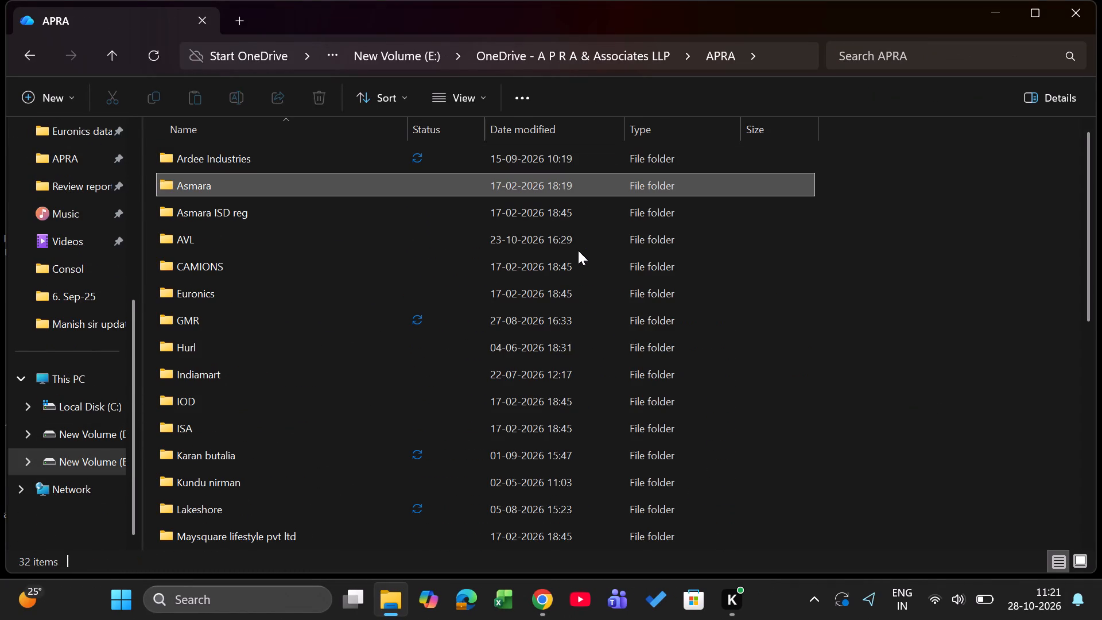
{"action": "key", "text": "Up"}
{"action": "key", "text": "Up"}
{"action": "key", "text": "Up"}
{"action": "key", "text": "Up"}
{"action": "key", "text": "Up"}
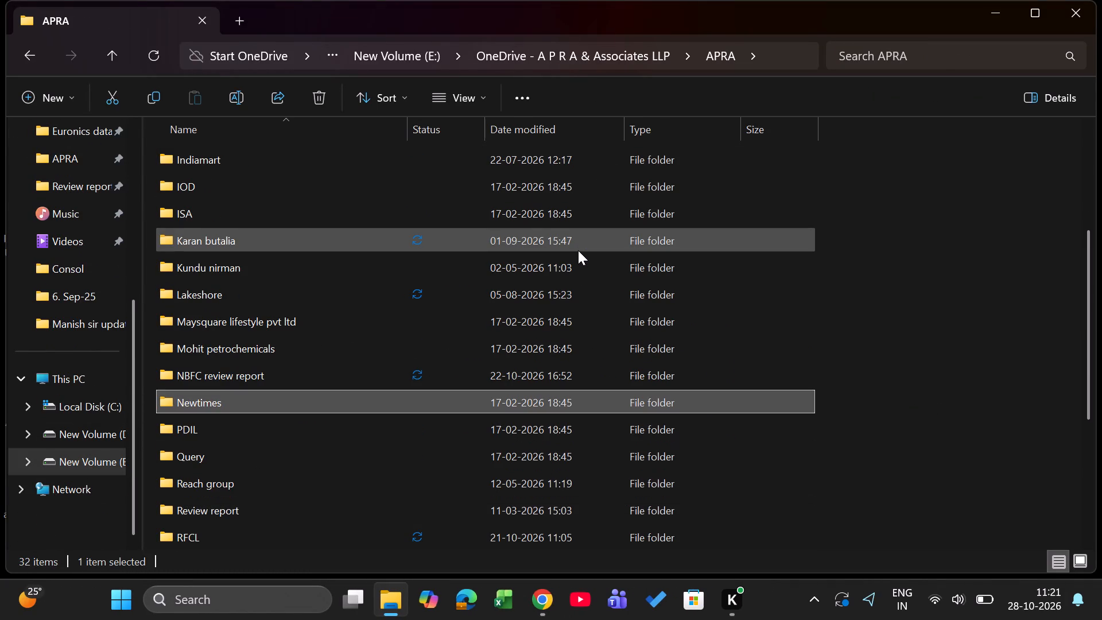
{"action": "key", "text": "Down"}
{"action": "key", "text": "Down"}
{"action": "key", "text": "Down"}
{"action": "key", "text": "Up"}
{"action": "key", "text": "Up"}
{"action": "key", "text": "Up"}
{"action": "key", "text": "Up"}
{"action": "key", "text": "Up"}
{"action": "key", "text": "Up"}
{"action": "key", "text": "Up"}
{"action": "key", "text": "Up"}
{"action": "key", "text": "Up"}
{"action": "key", "text": "Up"}
{"action": "key", "text": "Up"}
{"action": "key", "text": "Up"}
{"action": "key", "text": "Up"}
{"action": "key", "text": "Up"}
{"action": "key", "text": "Up"}
{"action": "key", "text": "Up"}
{"action": "key", "text": "Up"}
{"action": "key", "text": "Up"}
{"action": "key", "text": "Up"}
{"action": "key", "text": "Up"}
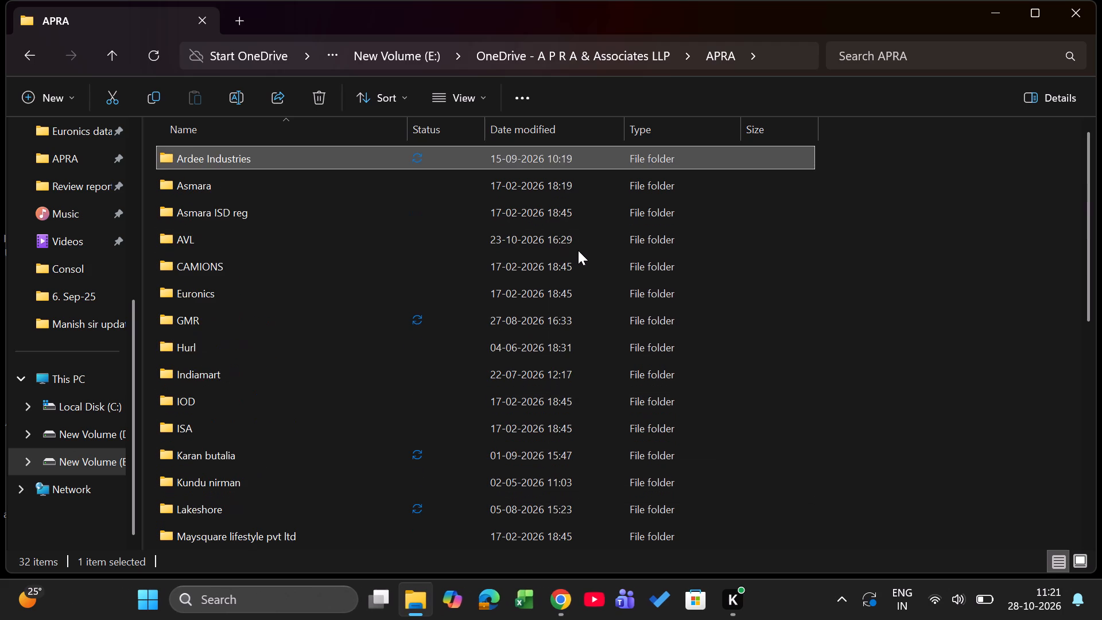
{"action": "key", "text": "Down"}
{"action": "key", "text": "Down"}
{"action": "key", "text": "Down"}
{"action": "key", "text": "Return"}
Open the "GSTR-9 & 9C for FY 2025-26" folder within the AVL folder.
{"action": "key", "text": "Down"}
{"action": "key", "text": "Down"}
{"action": "key", "text": "Down"}
{"action": "key", "text": "Down"}
{"action": "key", "text": "Down"}
{"action": "key", "text": "Down"}
{"action": "key", "text": "Down"}
{"action": "key", "text": "Down"}
{"action": "key", "text": "Down"}
{"action": "key", "text": "Down"}
{"action": "key", "text": "Down"}
{"action": "key", "text": "Down"}
{"action": "key", "text": "Down"}
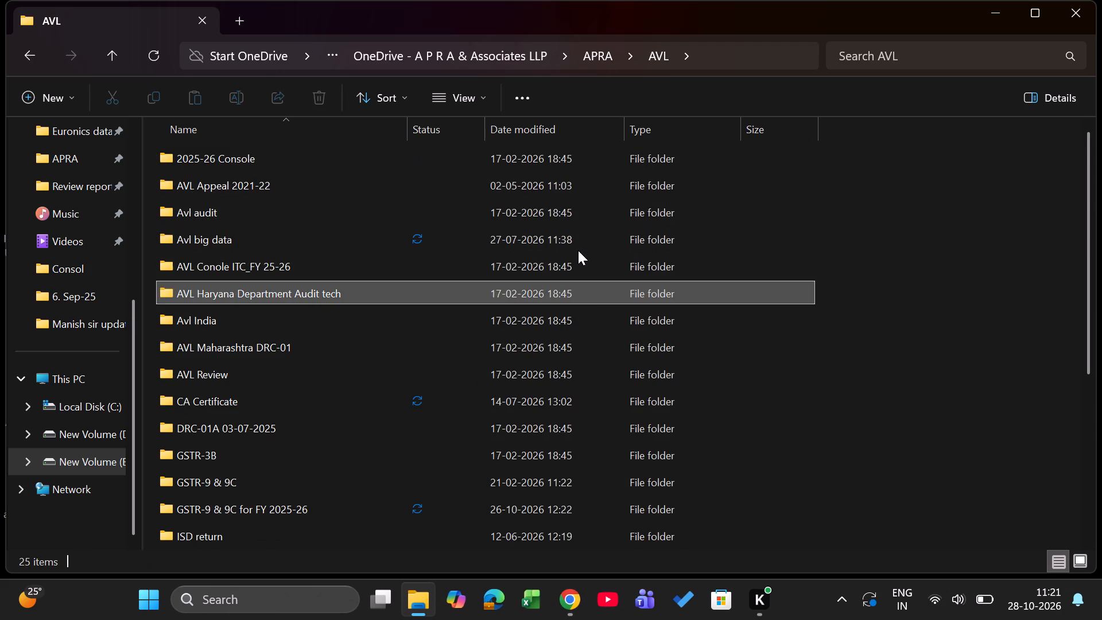
{"action": "key", "text": "Return"}
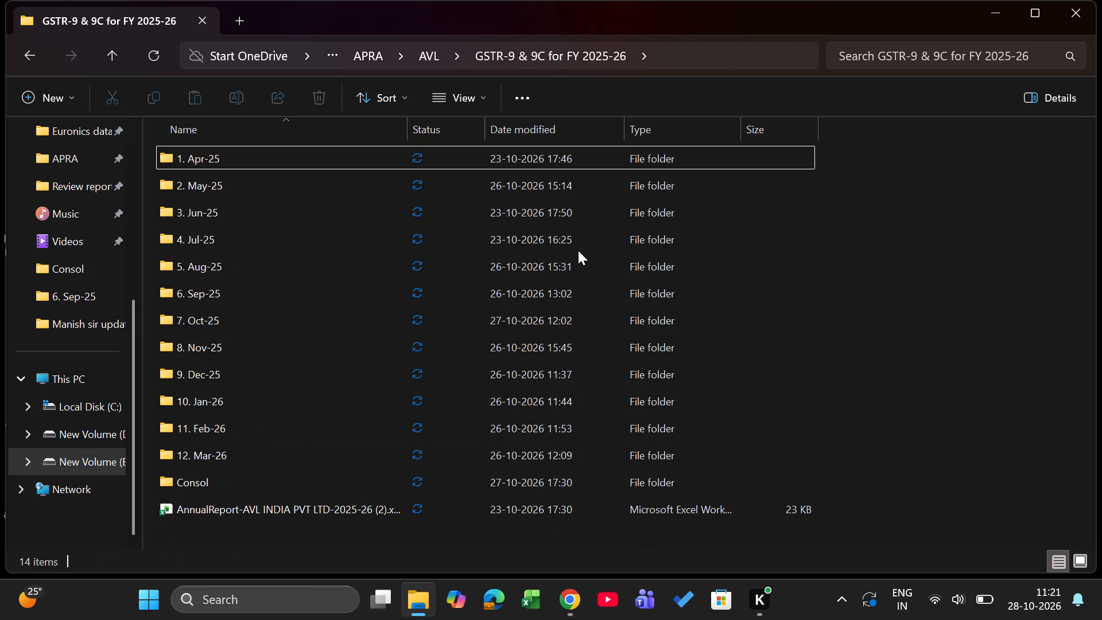
Open the Consol subfolder that follows the monthly folders.
{"action": "key", "text": "Down"}
{"action": "key", "text": "Down"}
{"action": "key", "text": "Down"}
{"action": "key", "text": "Down"}
{"action": "key", "text": "Down"}
{"action": "key", "text": "Down"}
{"action": "key", "text": "Down"}
{"action": "key", "text": "Down"}
{"action": "key", "text": "Down"}
{"action": "key", "text": "Down"}
{"action": "key", "text": "Down"}
{"action": "key", "text": "Down"}
{"action": "key", "text": "Return"}
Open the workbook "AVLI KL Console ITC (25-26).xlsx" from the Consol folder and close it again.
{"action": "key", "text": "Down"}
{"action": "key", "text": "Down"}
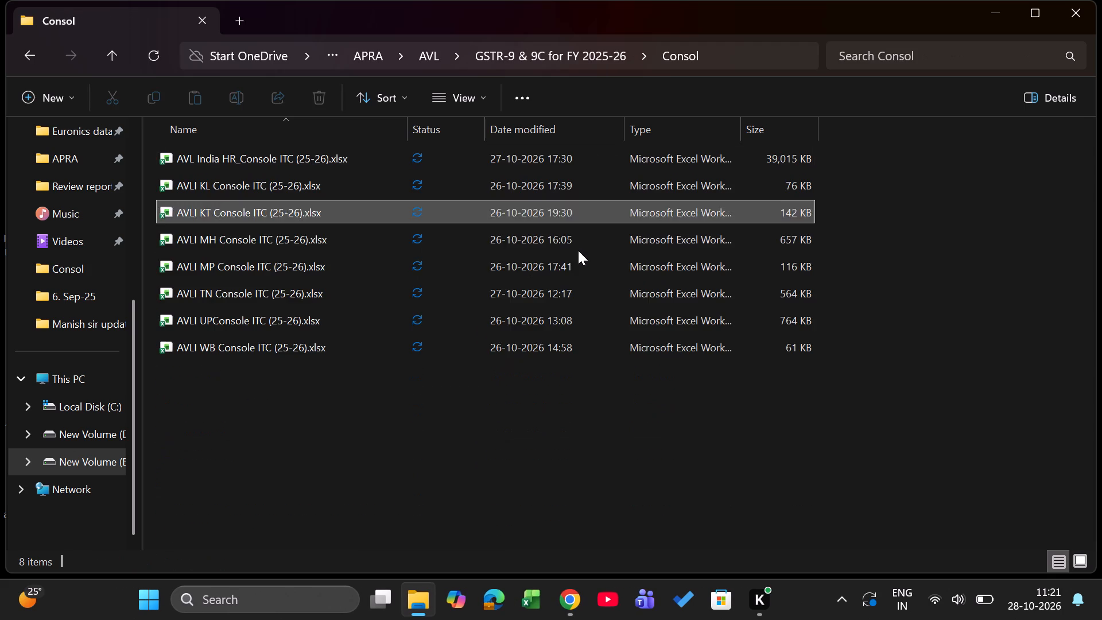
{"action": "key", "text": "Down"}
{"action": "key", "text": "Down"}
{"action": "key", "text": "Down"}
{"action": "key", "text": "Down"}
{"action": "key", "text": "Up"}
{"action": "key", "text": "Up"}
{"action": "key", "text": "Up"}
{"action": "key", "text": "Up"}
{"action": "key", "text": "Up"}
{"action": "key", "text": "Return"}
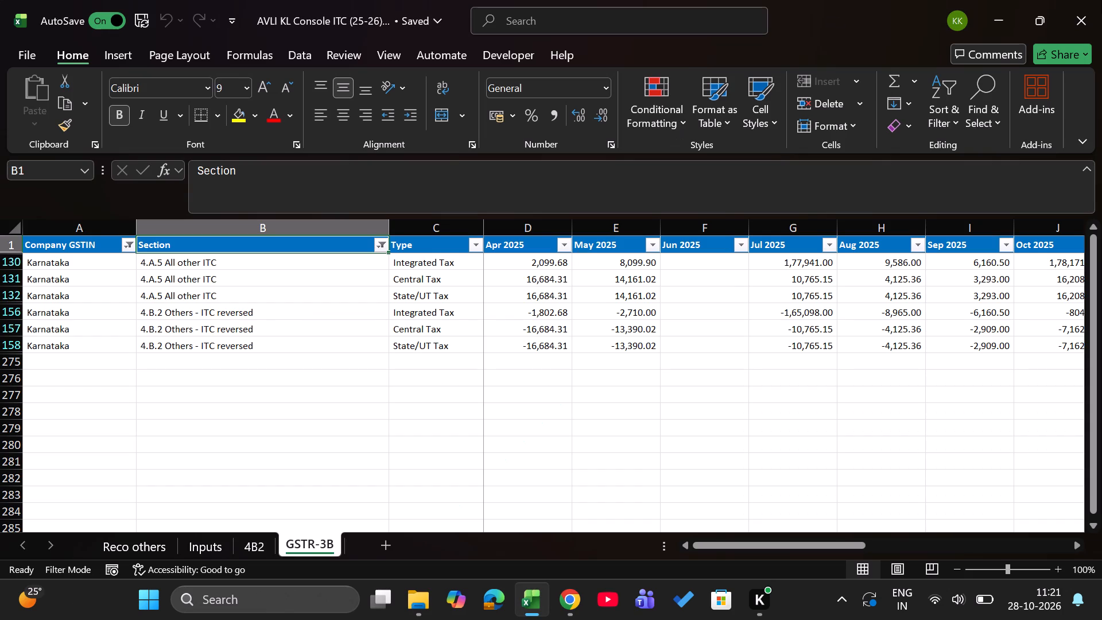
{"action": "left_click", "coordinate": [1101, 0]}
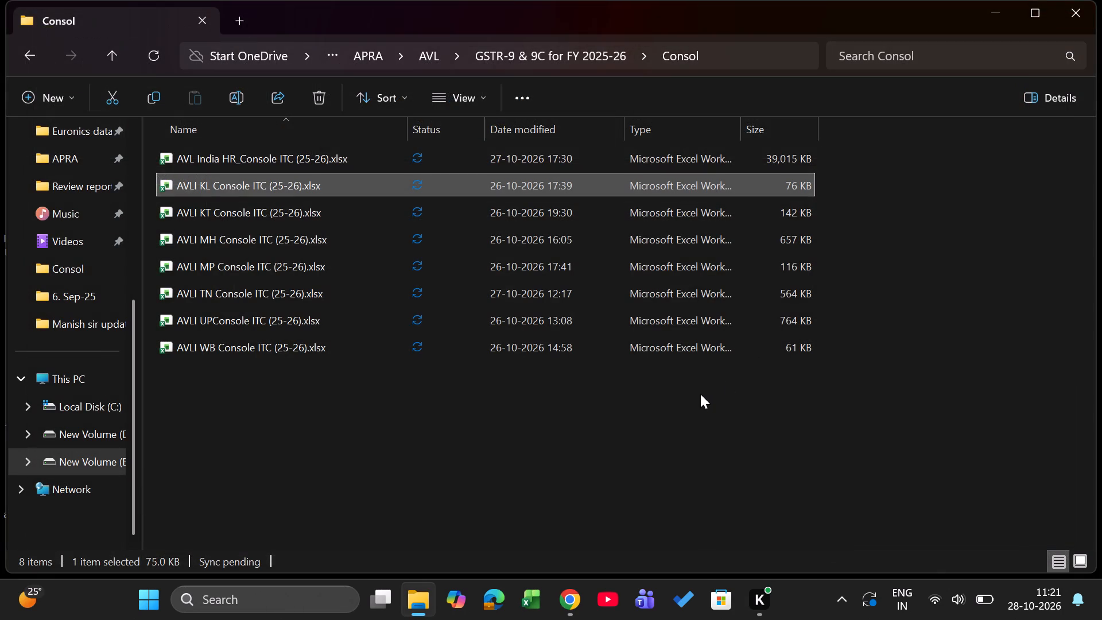
Open the workbook "AVL India HR_Console ITC (25-26).xlsx" from the Consol folder.
{"action": "key", "text": "Up"}
{"action": "key", "text": "Up"}
{"action": "key", "text": "Return"}
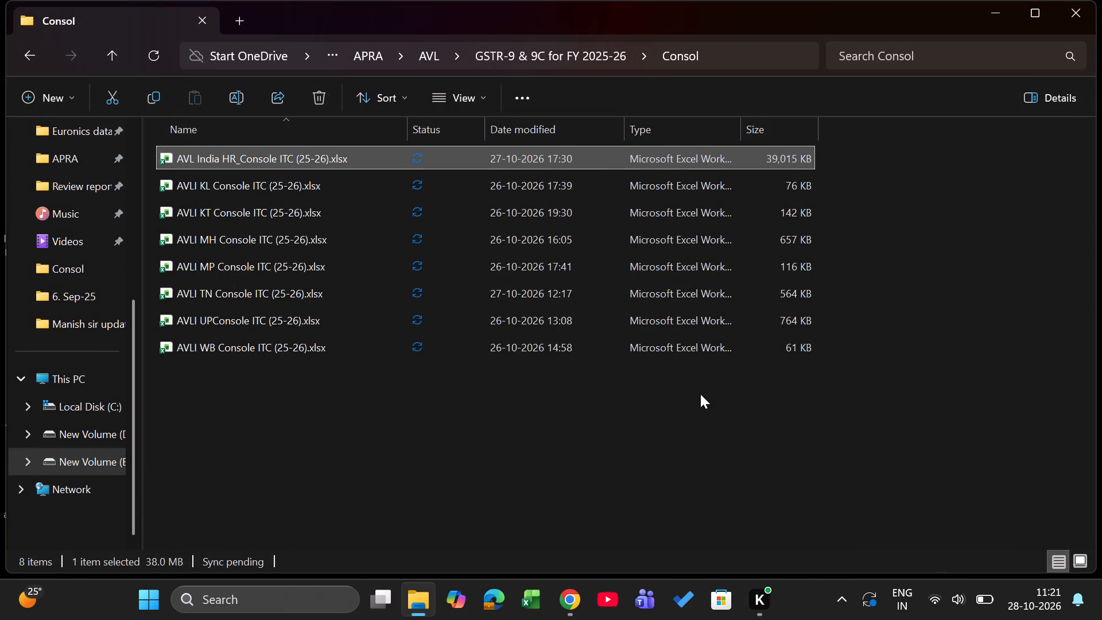
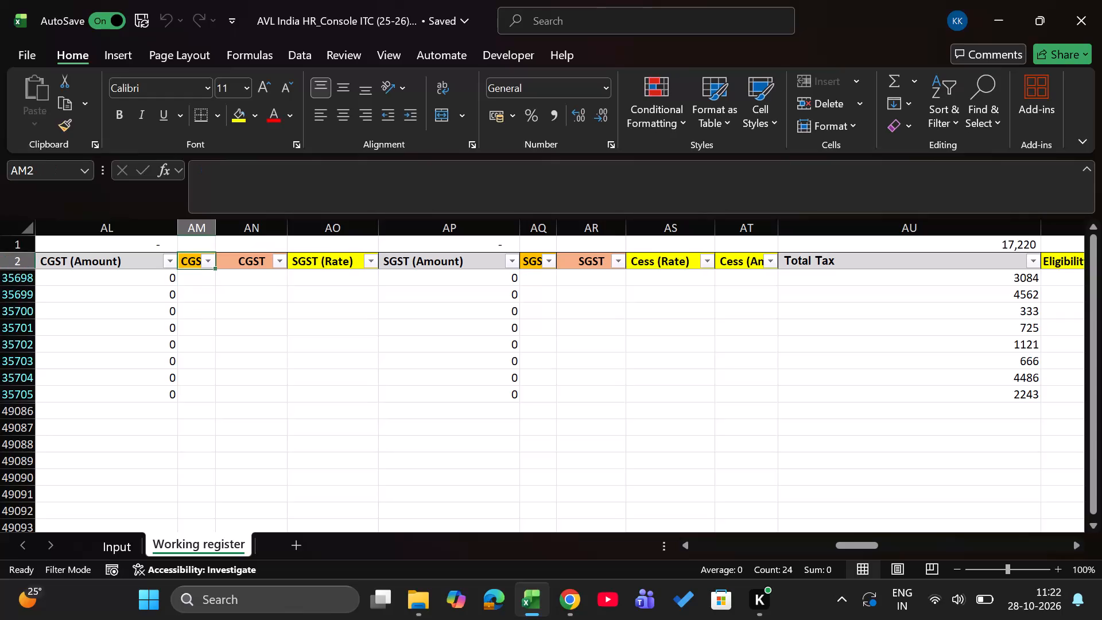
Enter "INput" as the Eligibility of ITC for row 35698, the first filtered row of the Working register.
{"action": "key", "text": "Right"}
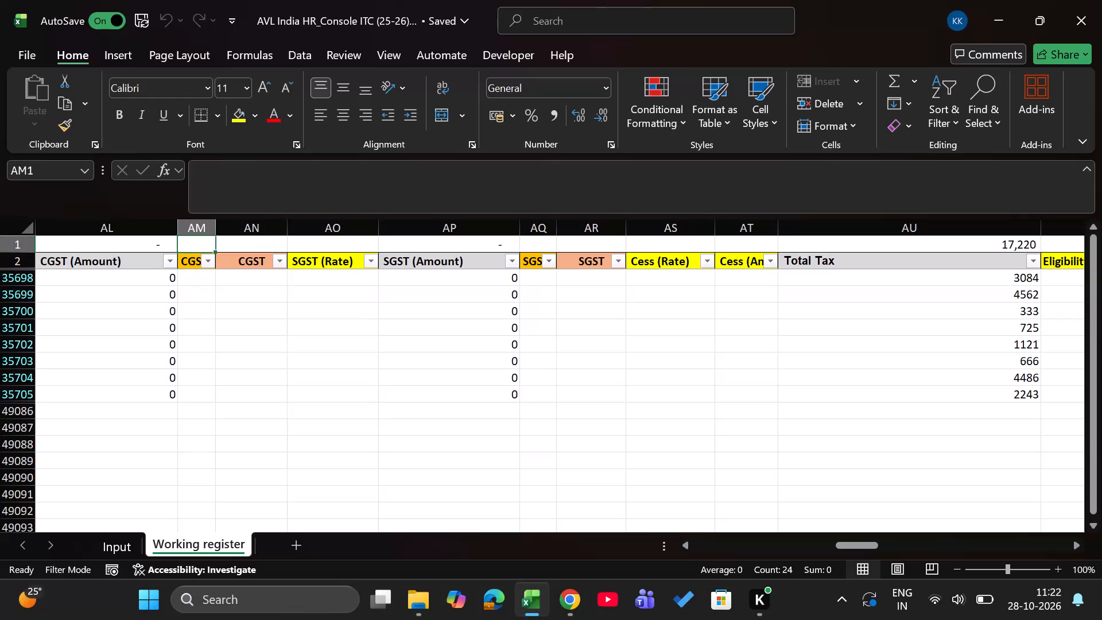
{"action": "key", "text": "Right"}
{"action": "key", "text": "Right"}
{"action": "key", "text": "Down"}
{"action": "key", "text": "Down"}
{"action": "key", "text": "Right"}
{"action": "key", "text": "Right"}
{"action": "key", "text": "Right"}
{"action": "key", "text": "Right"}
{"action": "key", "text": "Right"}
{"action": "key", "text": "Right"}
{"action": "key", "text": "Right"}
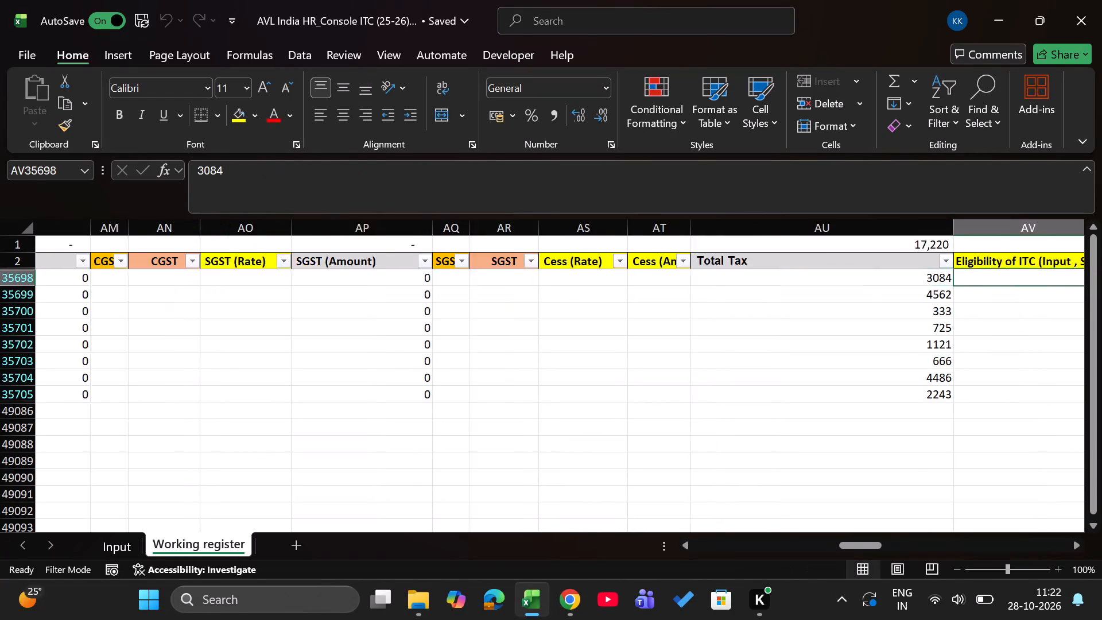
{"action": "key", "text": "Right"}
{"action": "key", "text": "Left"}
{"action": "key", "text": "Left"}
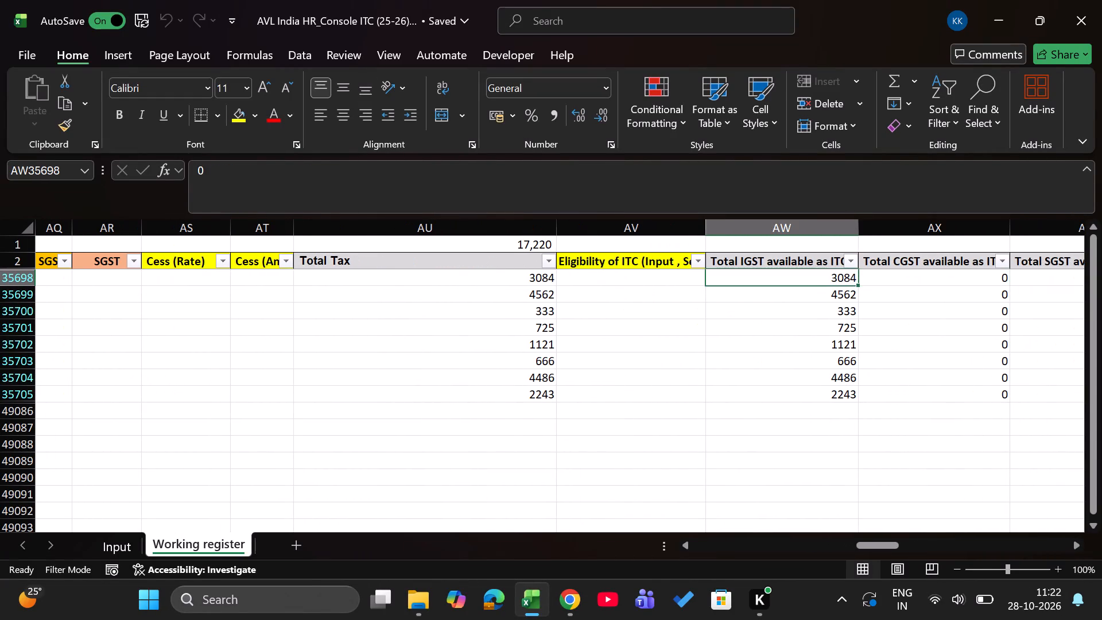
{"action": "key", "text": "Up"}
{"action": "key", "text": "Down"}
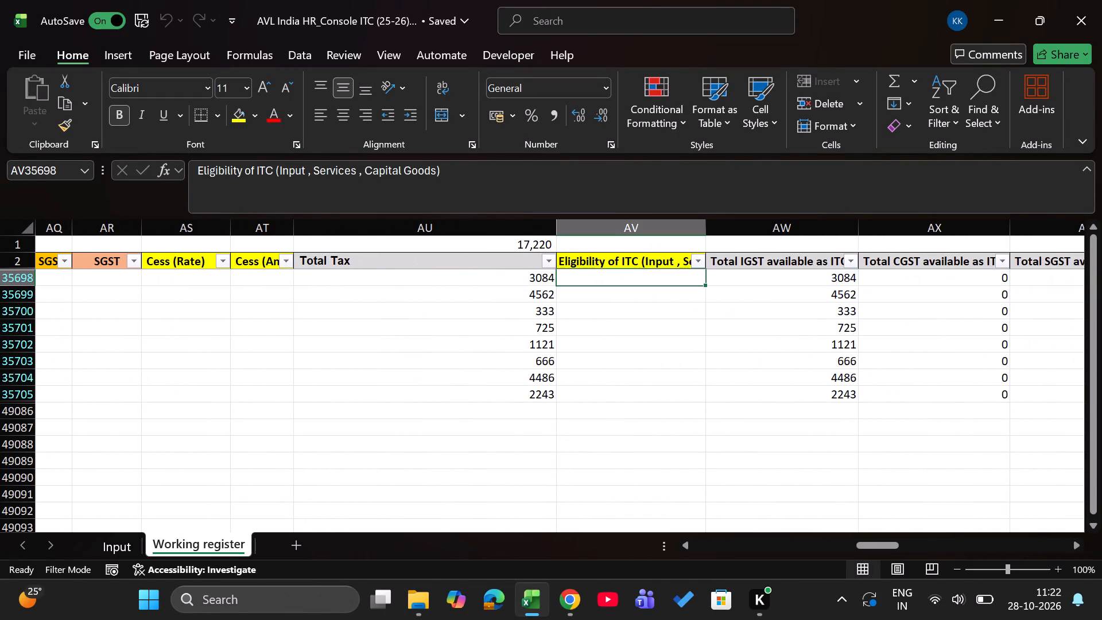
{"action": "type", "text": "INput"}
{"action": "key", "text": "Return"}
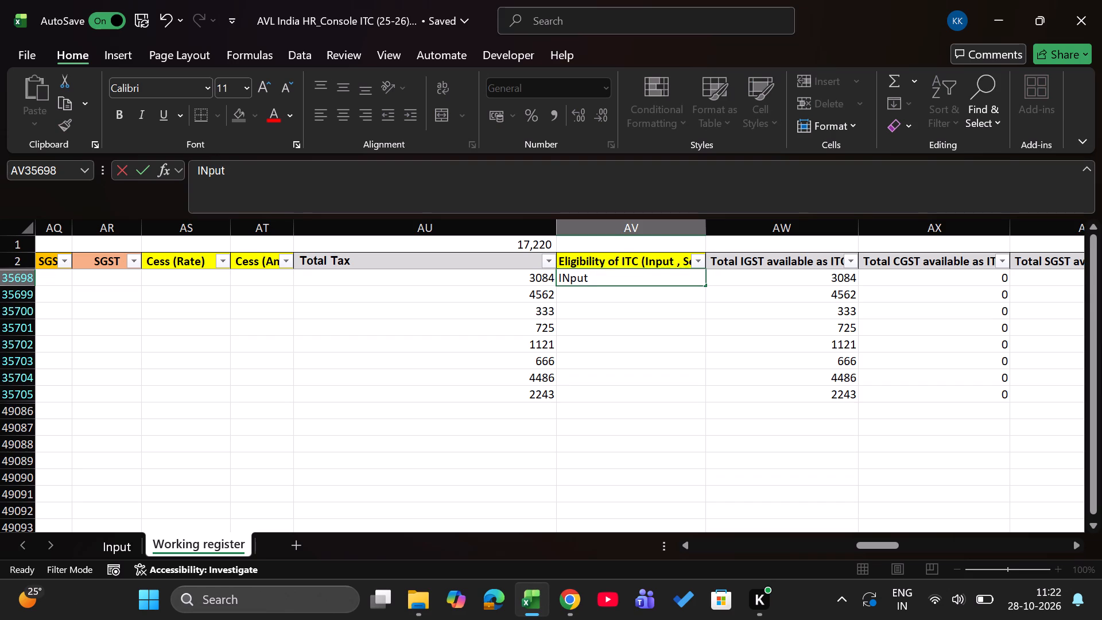
Replace the Eligibility of ITC entry in row 35698 with INPUT, picked from the column's existing entries.
{"action": "key", "text": "Left"}
{"action": "key", "text": "Up"}
{"action": "key", "text": "Right"}
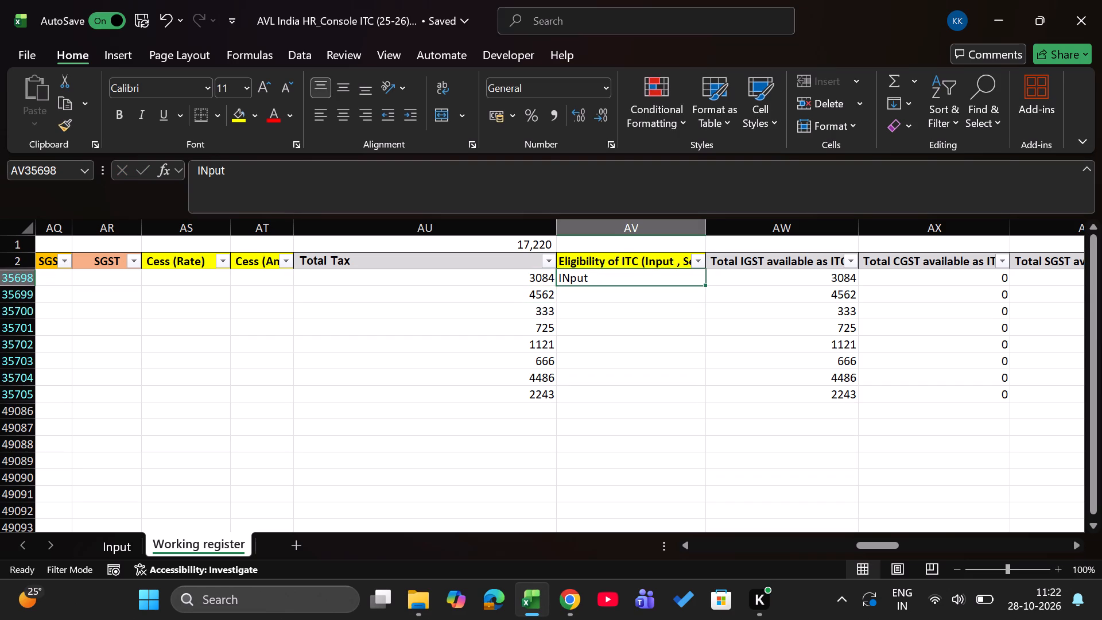
{"action": "key", "text": "alt+Down"}
{"action": "key", "text": "Down"}
{"action": "key", "text": "Down"}
{"action": "key", "text": "Down"}
{"action": "key", "text": "Down"}
{"action": "key", "text": "Return"}
Fill the INPUT eligibility down the visible filtered rows only, from row 35698 to row 35705.
{"action": "key", "text": "Left"}
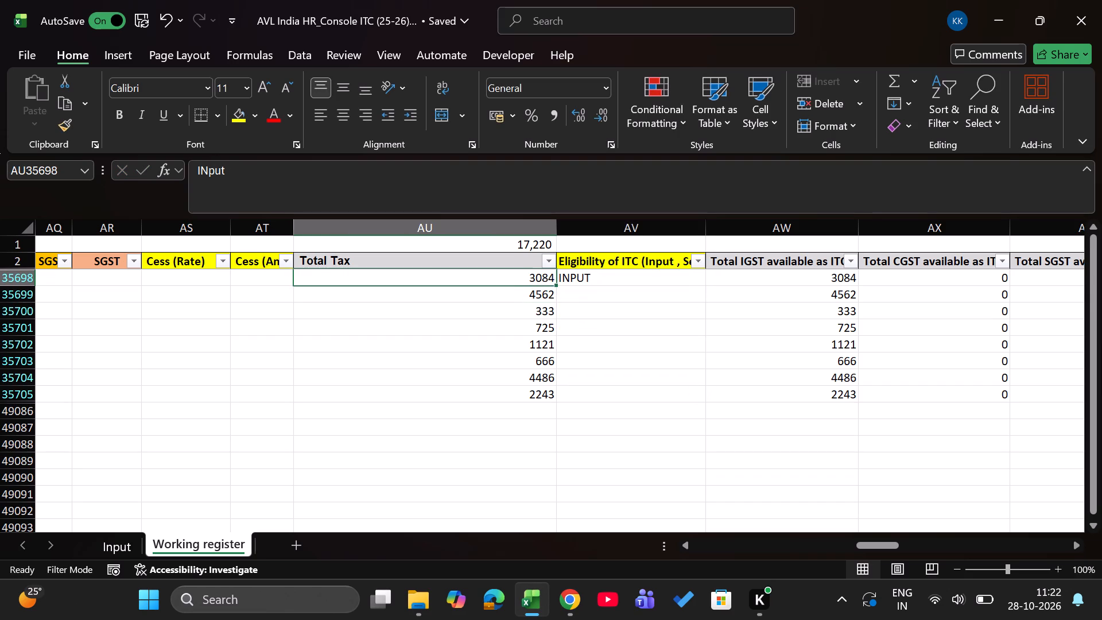
{"action": "key", "text": "ctrl+Down"}
{"action": "key", "text": "Right"}
{"action": "key", "text": "ctrl+shift+Up"}
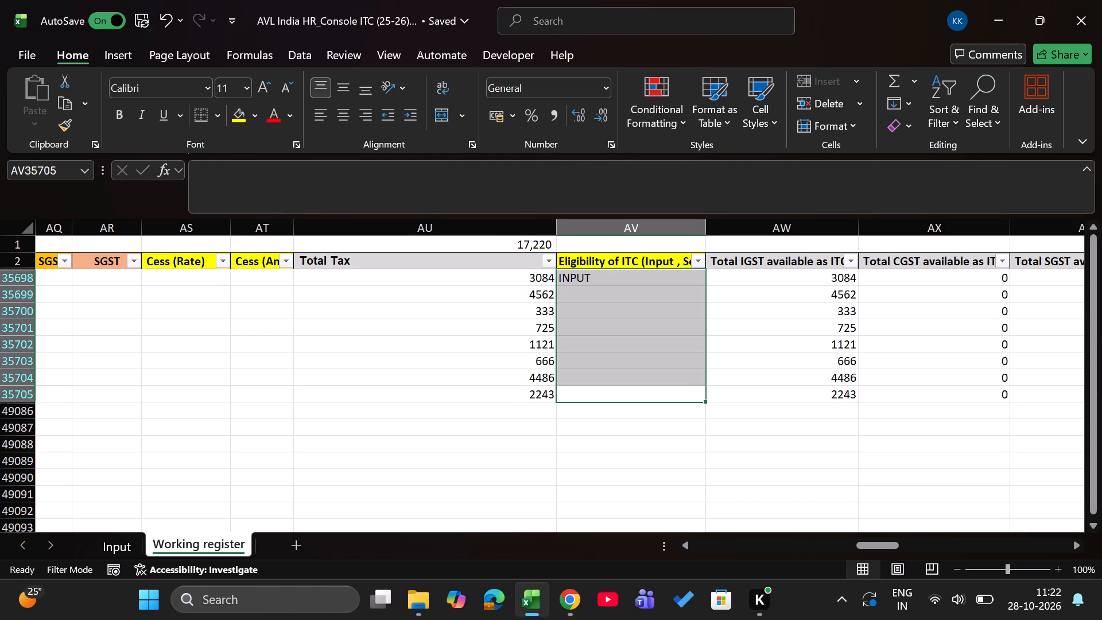
{"action": "key", "text": "alt+semicolon"}
{"action": "key", "text": "ctrl+d"}
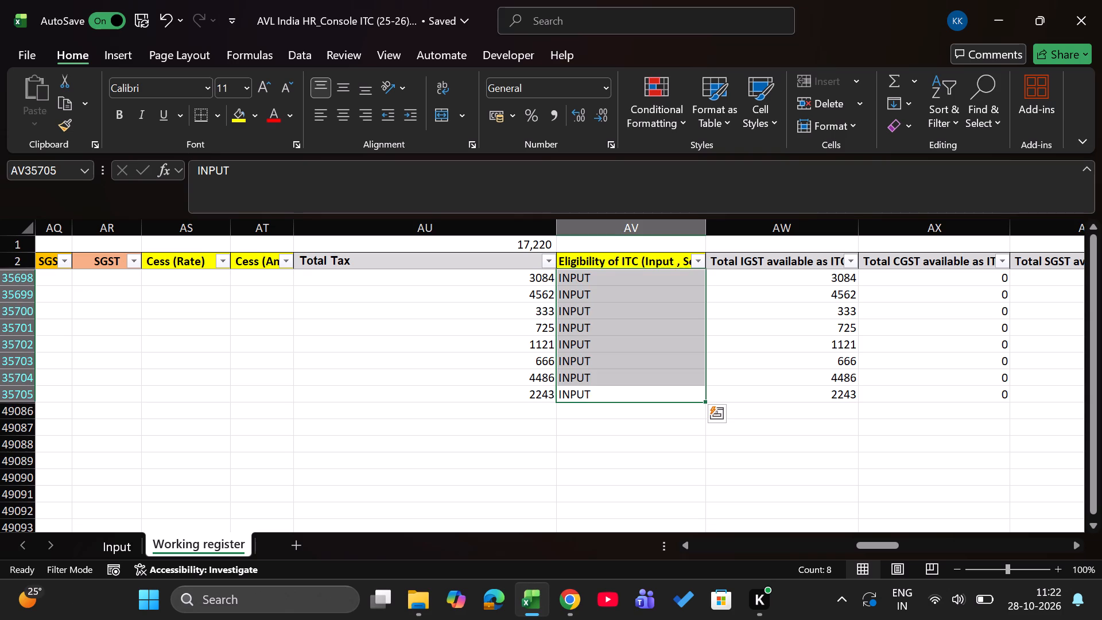
Examine the filtered rows' available ITC, MIRO, posting date, vendor payment date, description and GRN date columns for remaining gaps.
{"action": "key", "text": "Up"}
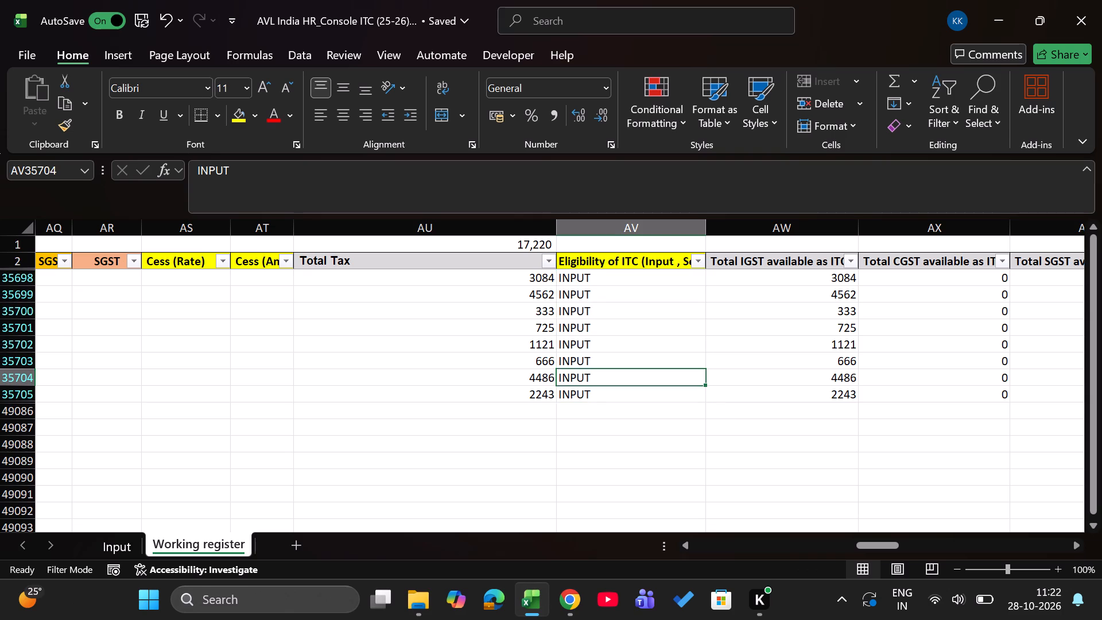
{"action": "key", "text": "Right"}
{"action": "key", "text": "Right"}
{"action": "key", "text": "Right"}
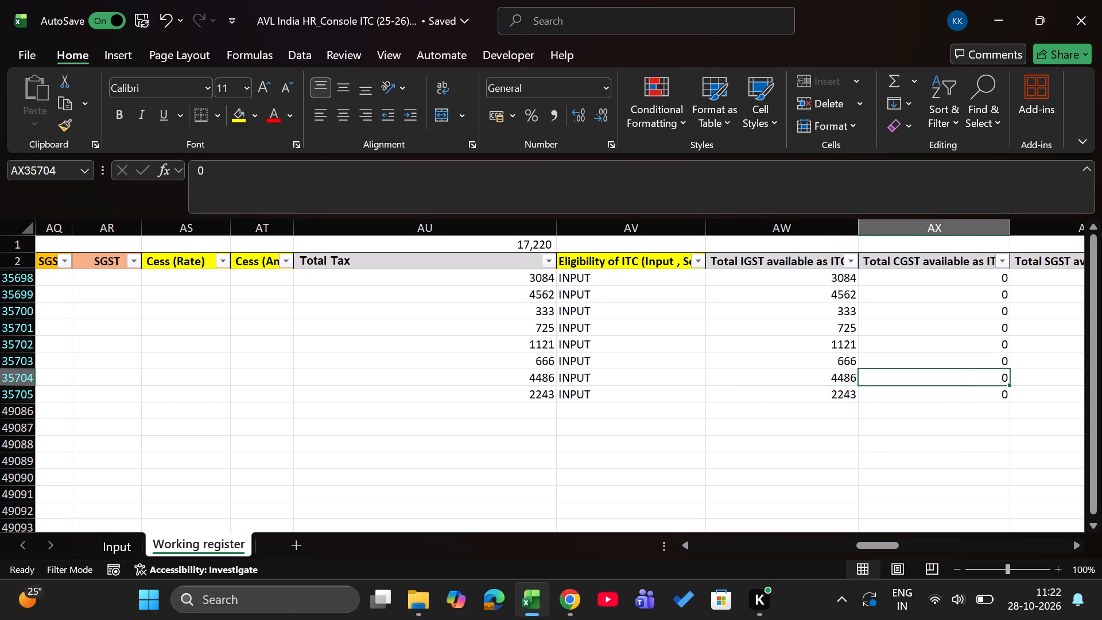
{"action": "key", "text": "Up"}
{"action": "key", "text": "Right"}
{"action": "key", "text": "Right"}
{"action": "key", "text": "Right"}
{"action": "key", "text": "Right"}
{"action": "key", "text": "Right"}
{"action": "key", "text": "Right"}
{"action": "key", "text": "Right"}
{"action": "key", "text": "Right"}
{"action": "key", "text": "Right"}
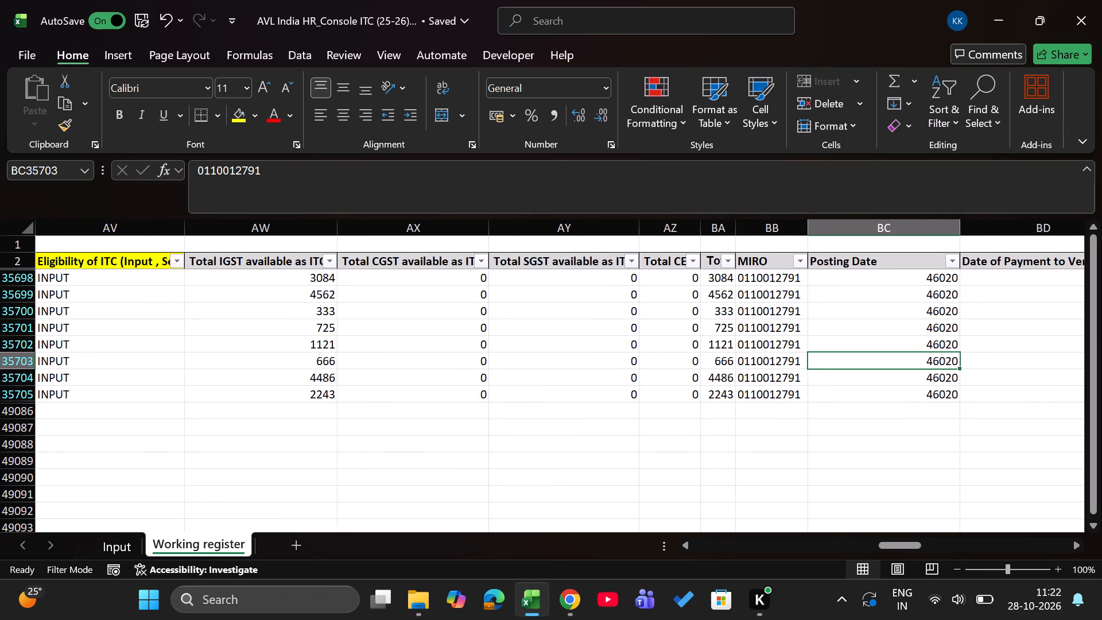
{"action": "key", "text": "Right"}
{"action": "key", "text": "Left"}
{"action": "key", "text": "Left"}
{"action": "key", "text": "Left"}
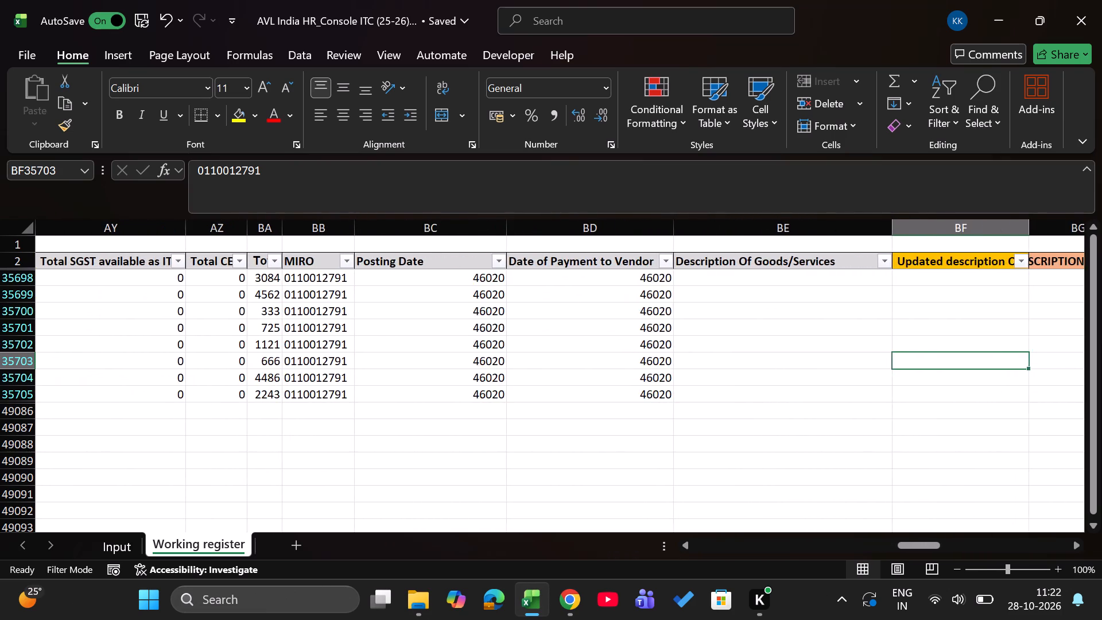
{"action": "scroll", "coordinate": [354, 303], "scroll_direction": "right", "scroll_amount": 1}
{"action": "left_click", "coordinate": [258, 263]}
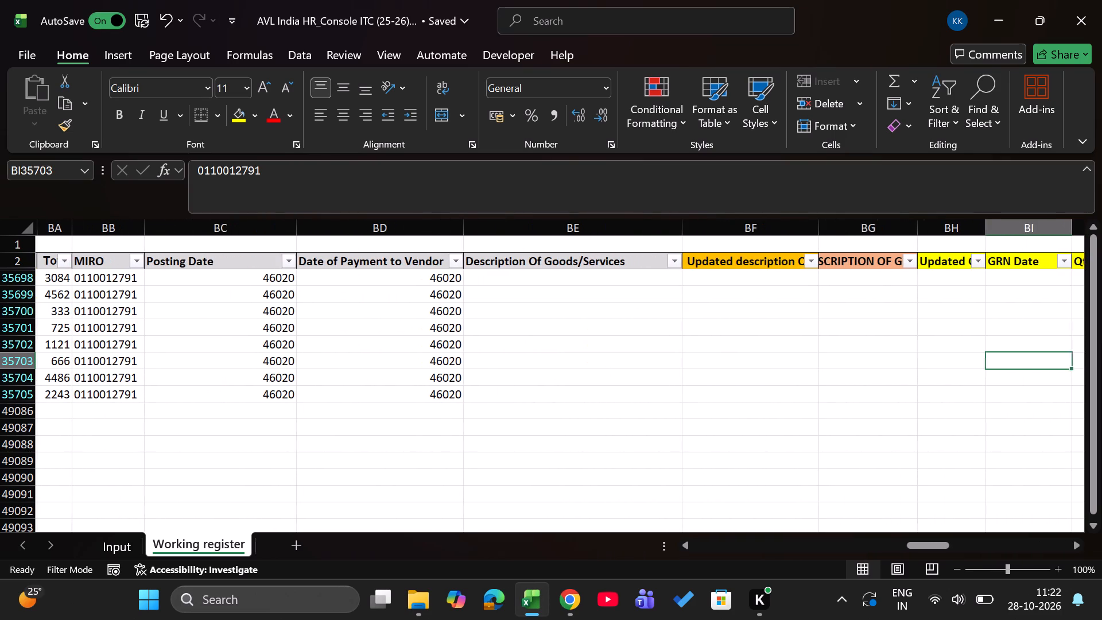
{"action": "key", "text": "Left"}
{"action": "key", "text": "Down"}
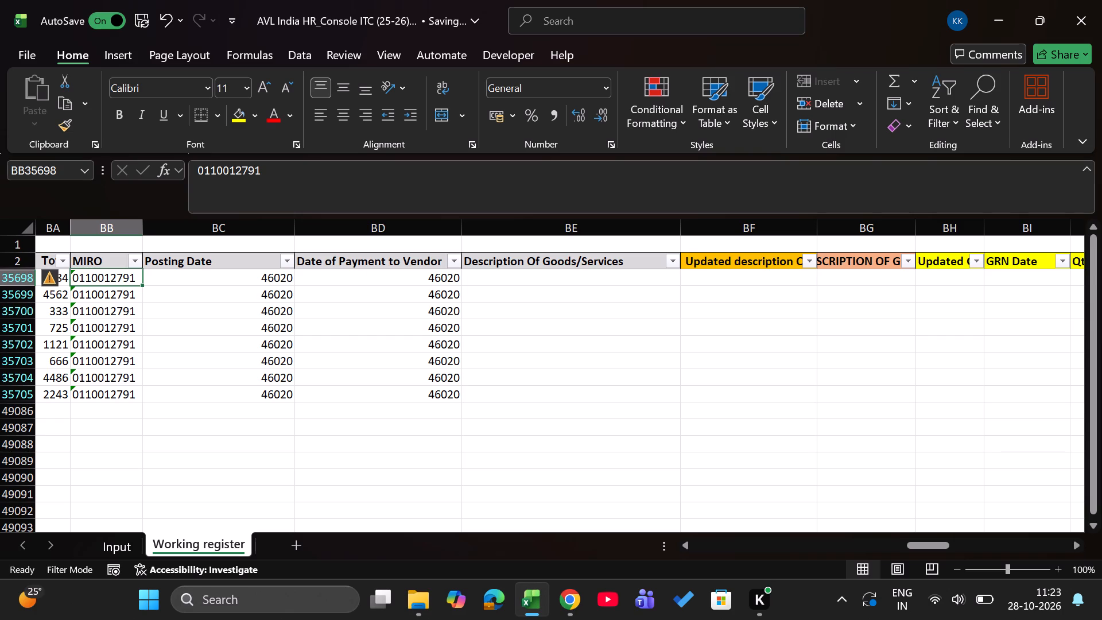
{"action": "key", "text": "Right"}
{"action": "key", "text": "Right"}
{"action": "key", "text": "Right"}
{"action": "key", "text": "Right"}
{"action": "key", "text": "Right"}
{"action": "key", "text": "Left"}
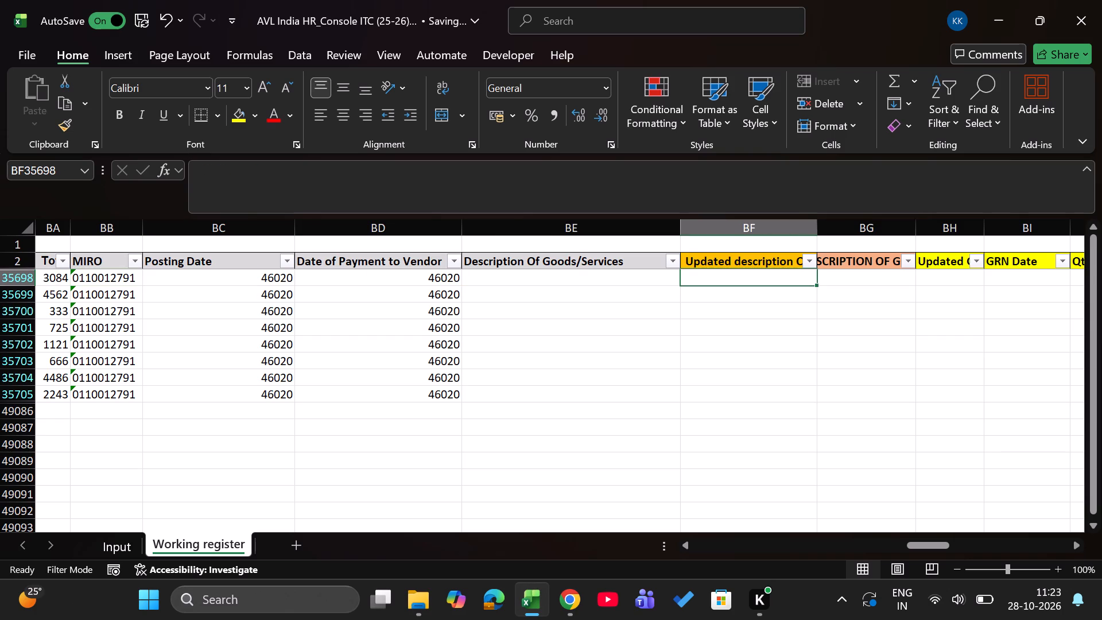
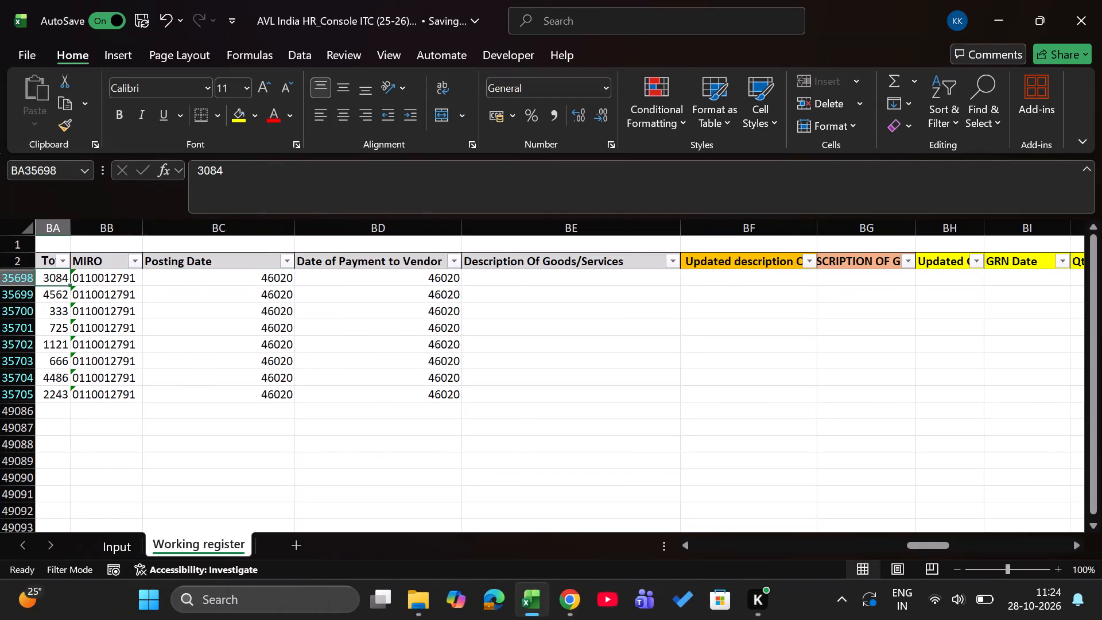
Examine the filtered rows' available ITC, tax amount, tax rate and invoice quantity received columns for the invoice quantity.
{"action": "key", "text": "Left"}
{"action": "key", "text": "Left"}
{"action": "key", "text": "Left"}
{"action": "key", "text": "Left"}
{"action": "scroll", "coordinate": [207, 334], "scroll_direction": "right", "scroll_amount": 4}
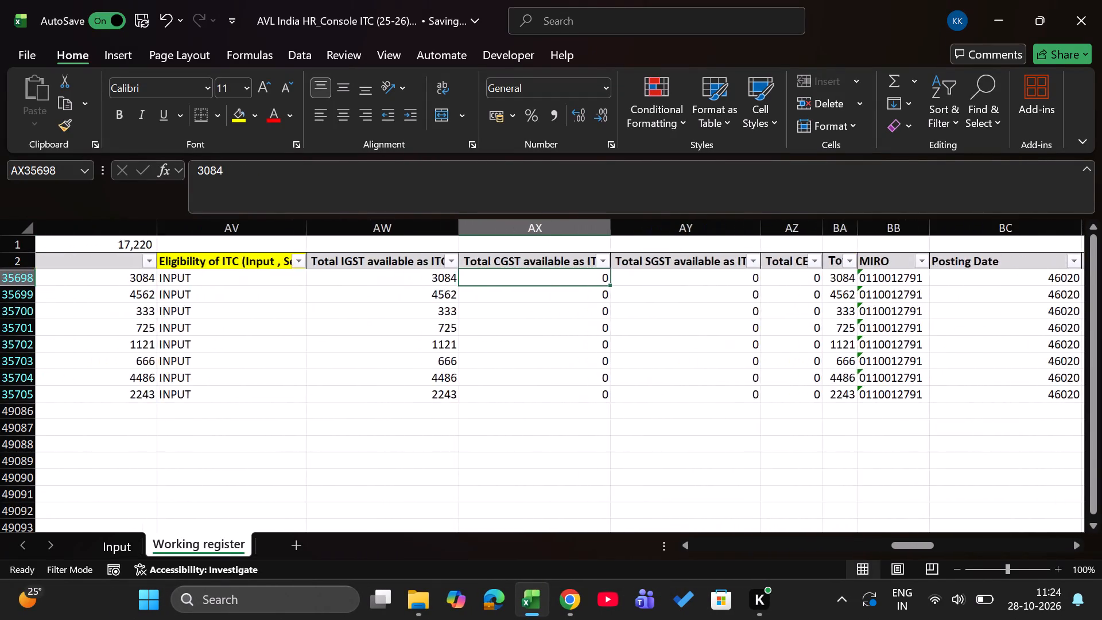
{"action": "scroll", "coordinate": [207, 334], "scroll_direction": "right", "scroll_amount": 8}
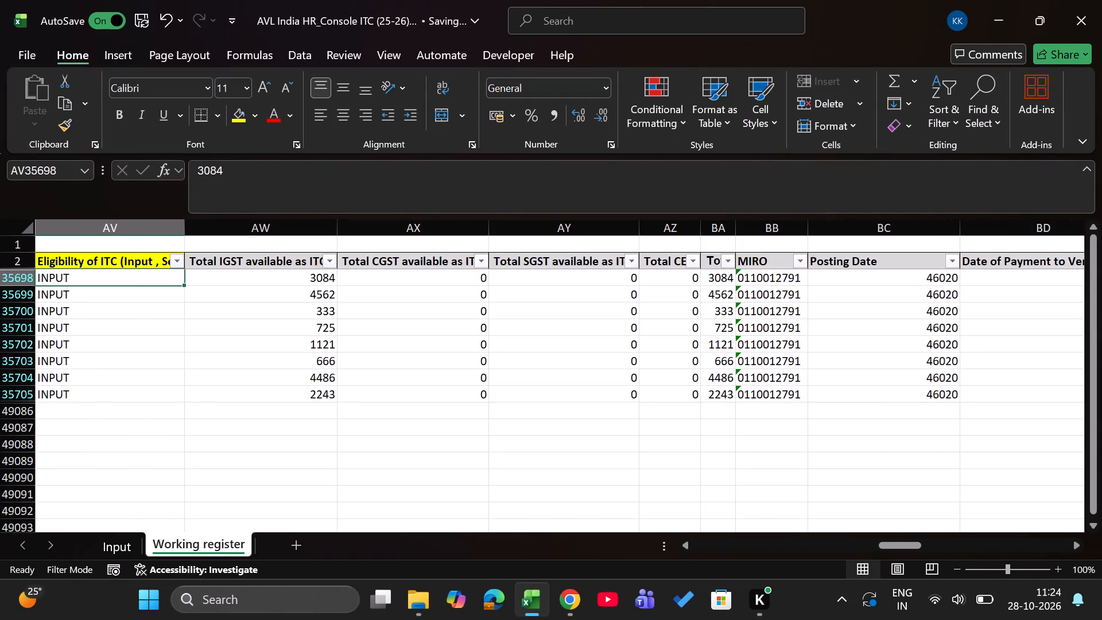
{"action": "scroll", "coordinate": [348, 265], "scroll_direction": "right", "scroll_amount": 6}
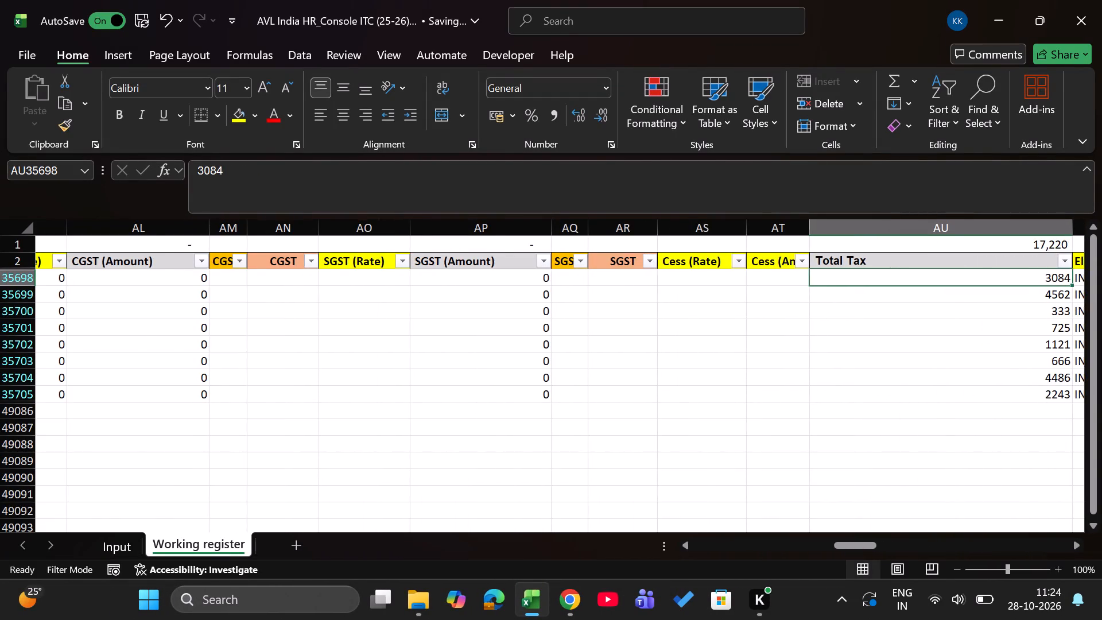
{"action": "scroll", "coordinate": [222, 276], "scroll_direction": "right", "scroll_amount": 7}
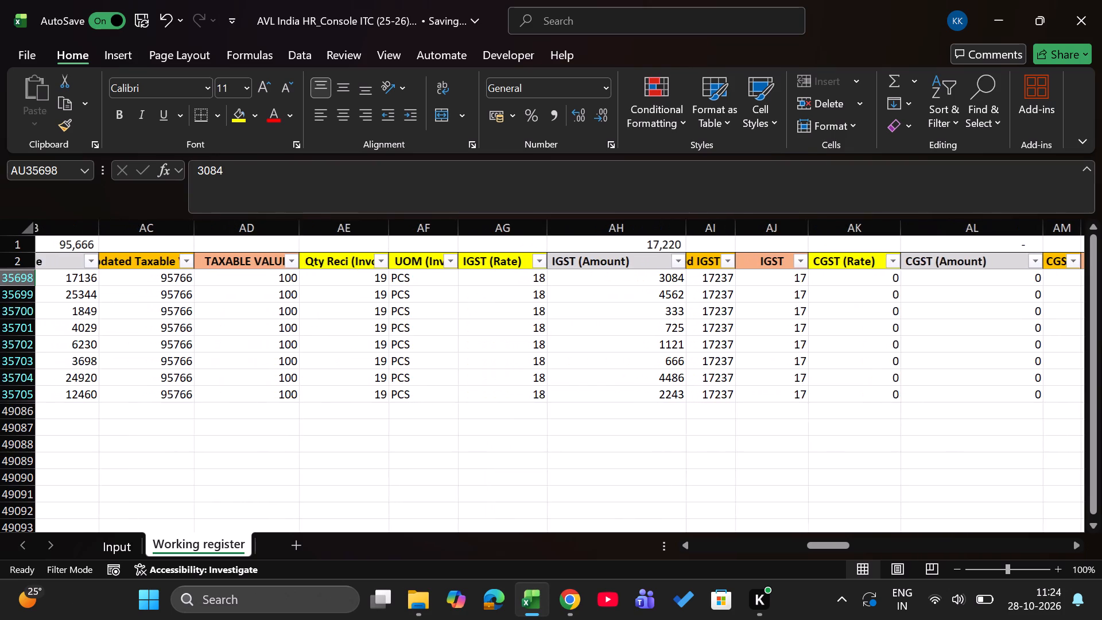
{"action": "scroll", "coordinate": [222, 276], "scroll_direction": "right", "scroll_amount": 1}
{"action": "left_click", "coordinate": [354, 264]}
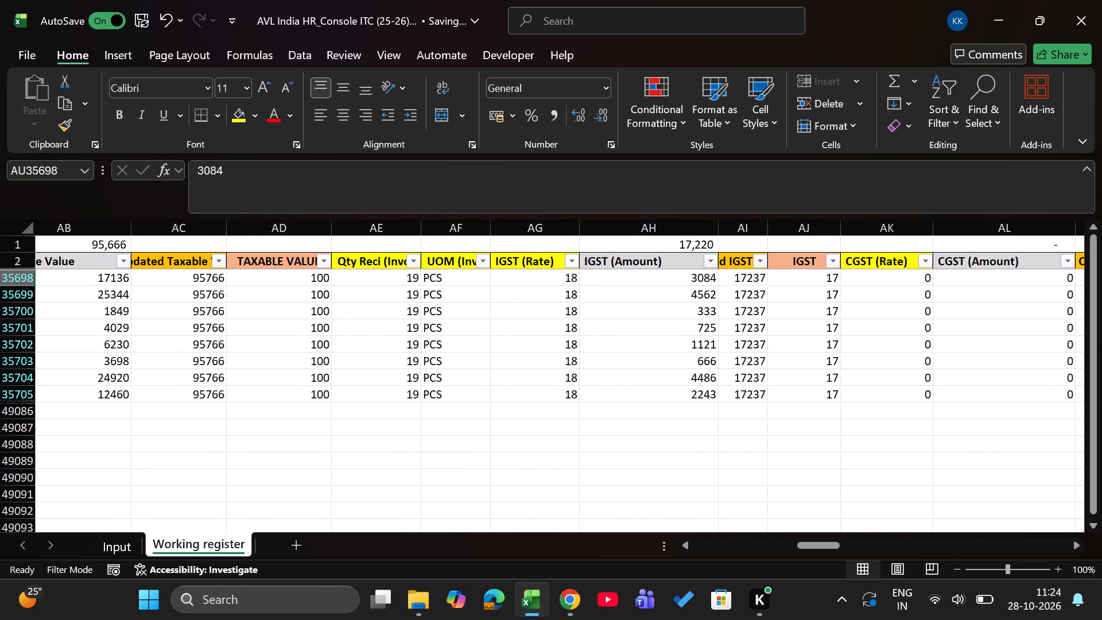
{"action": "key", "text": "Down"}
{"action": "key", "text": "Down"}
{"action": "key", "text": "Down"}
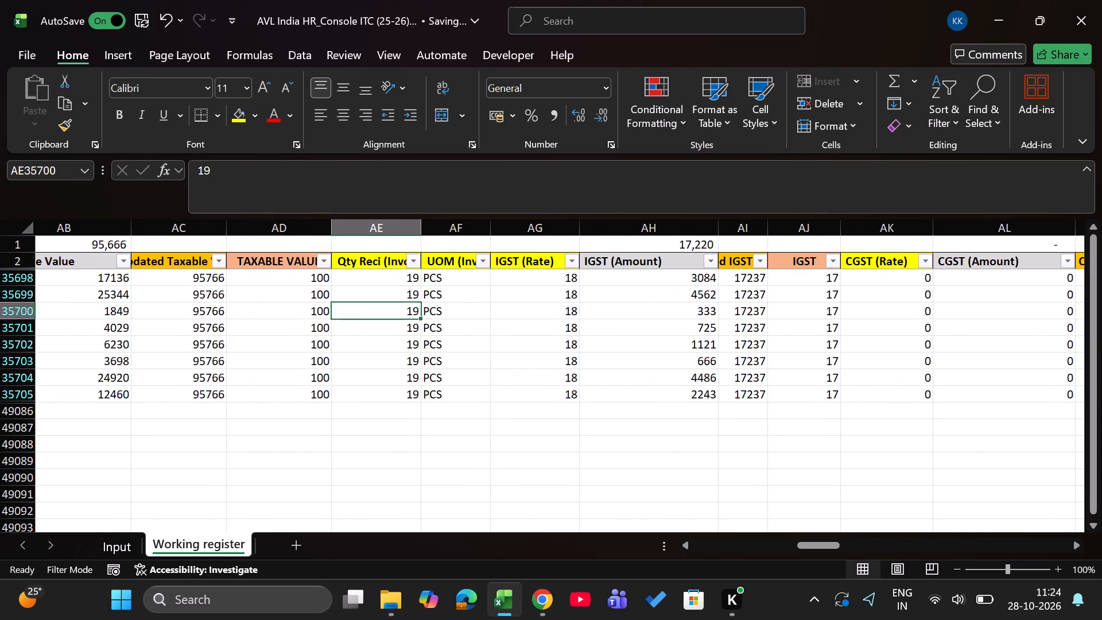
Enter 19 as the Qty Recd.- GRN for row 35698, the first filtered row.
{"action": "scroll", "coordinate": [487, 305], "scroll_direction": "left", "scroll_amount": 11}
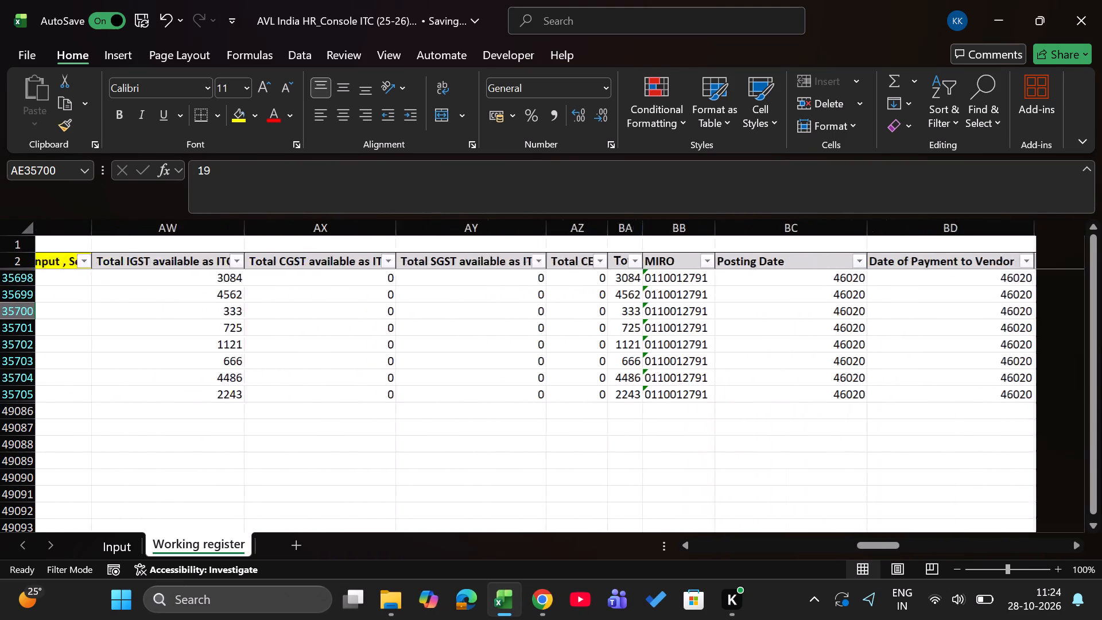
{"action": "scroll", "coordinate": [487, 305], "scroll_direction": "left", "scroll_amount": 12}
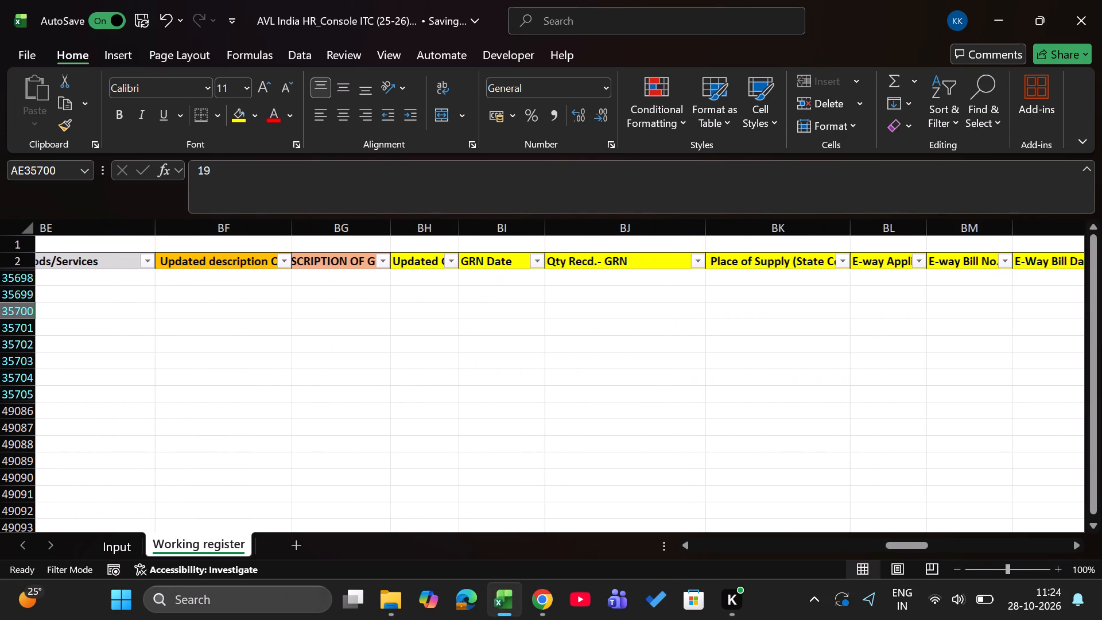
{"action": "left_click", "coordinate": [585, 260]}
{"action": "key", "text": "Down"}
{"action": "key", "text": "Down"}
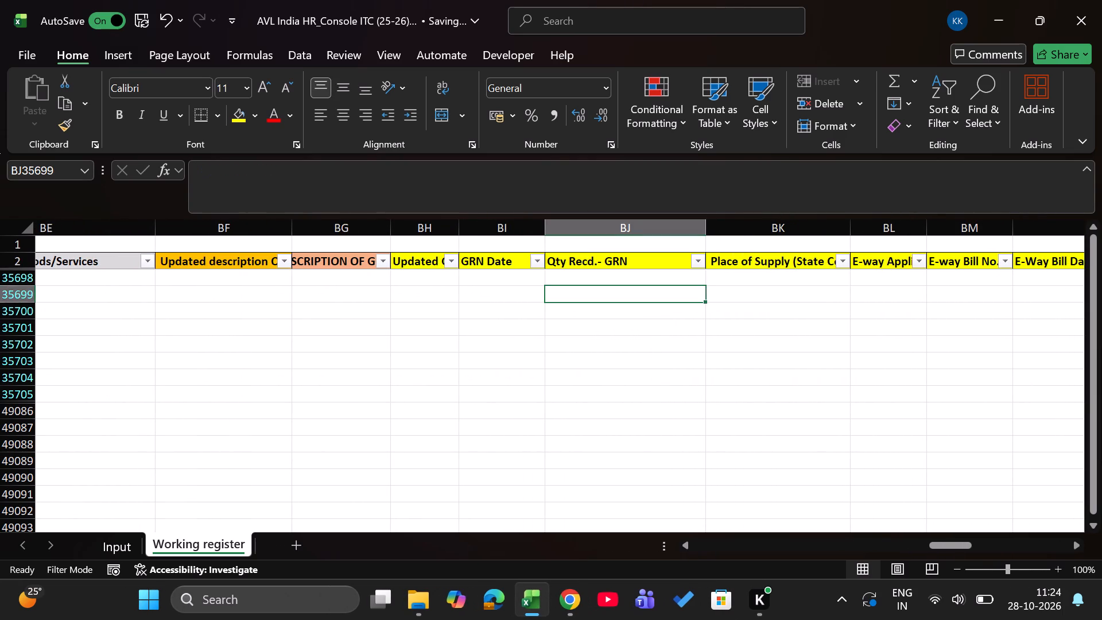
{"action": "key", "text": "Up"}
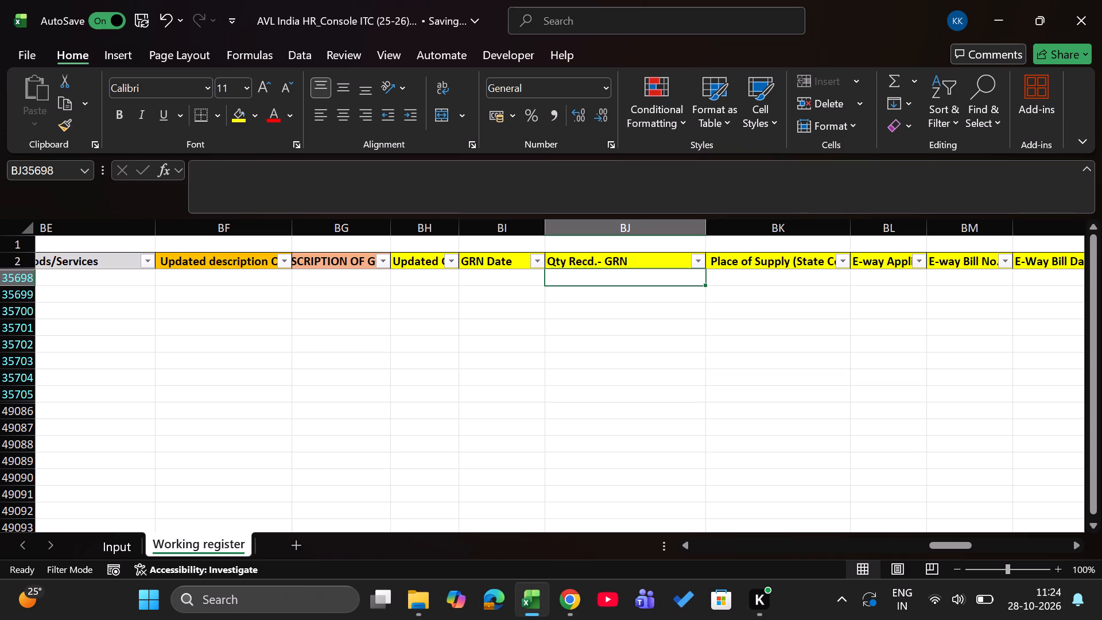
{"action": "scroll", "coordinate": [585, 260], "scroll_direction": "right", "scroll_amount": 1}
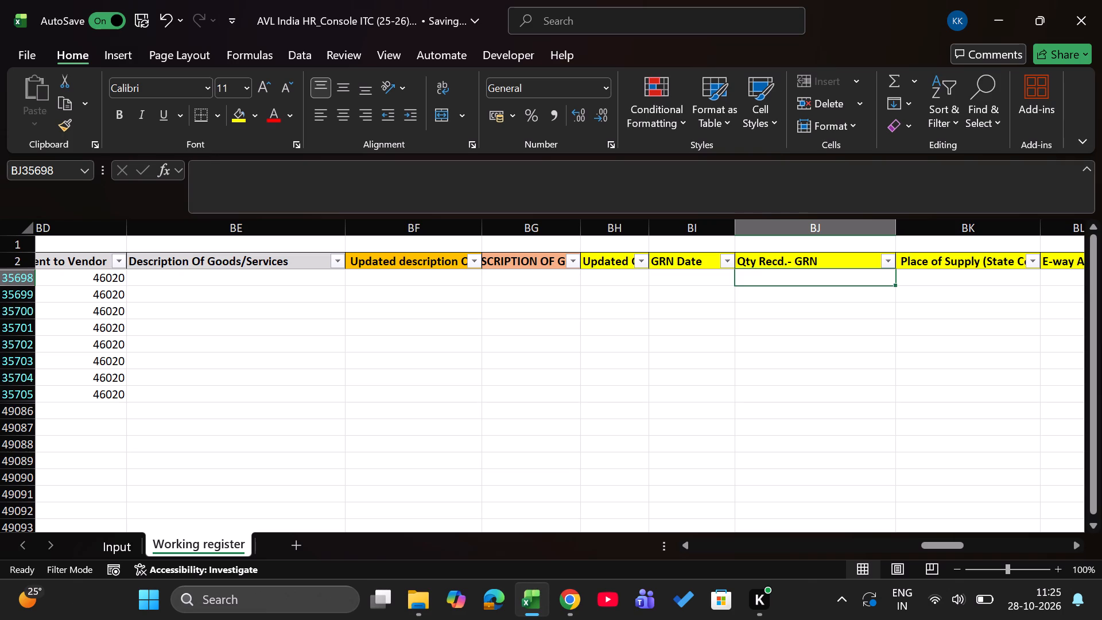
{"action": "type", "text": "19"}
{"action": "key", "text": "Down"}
Fill the quantity 19 down the Qty Recd.- GRN column from row 35698 to row 35705.
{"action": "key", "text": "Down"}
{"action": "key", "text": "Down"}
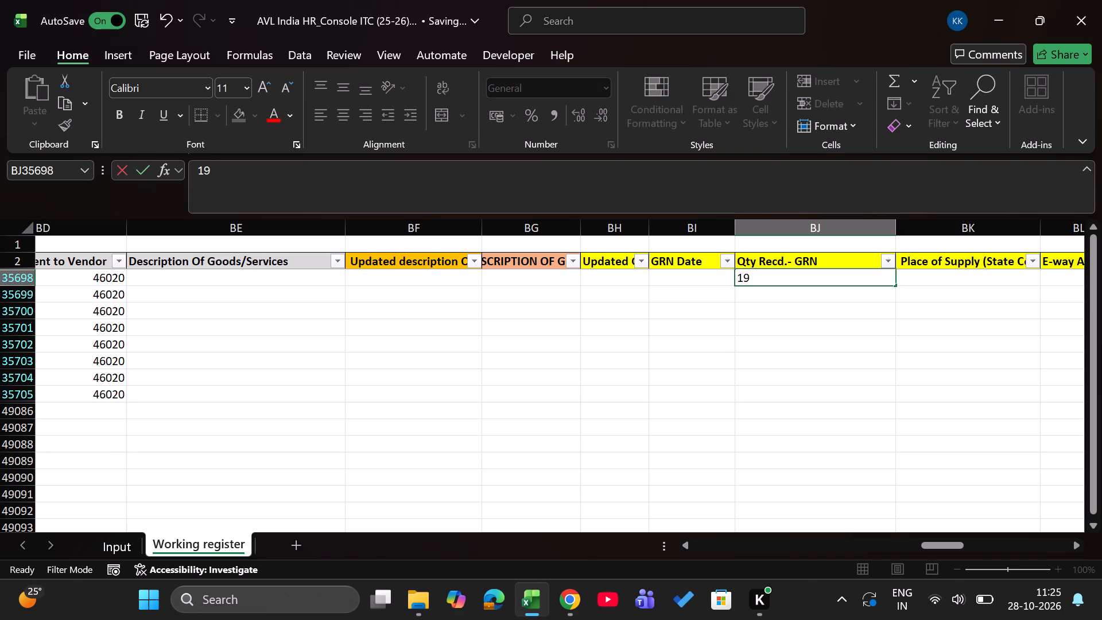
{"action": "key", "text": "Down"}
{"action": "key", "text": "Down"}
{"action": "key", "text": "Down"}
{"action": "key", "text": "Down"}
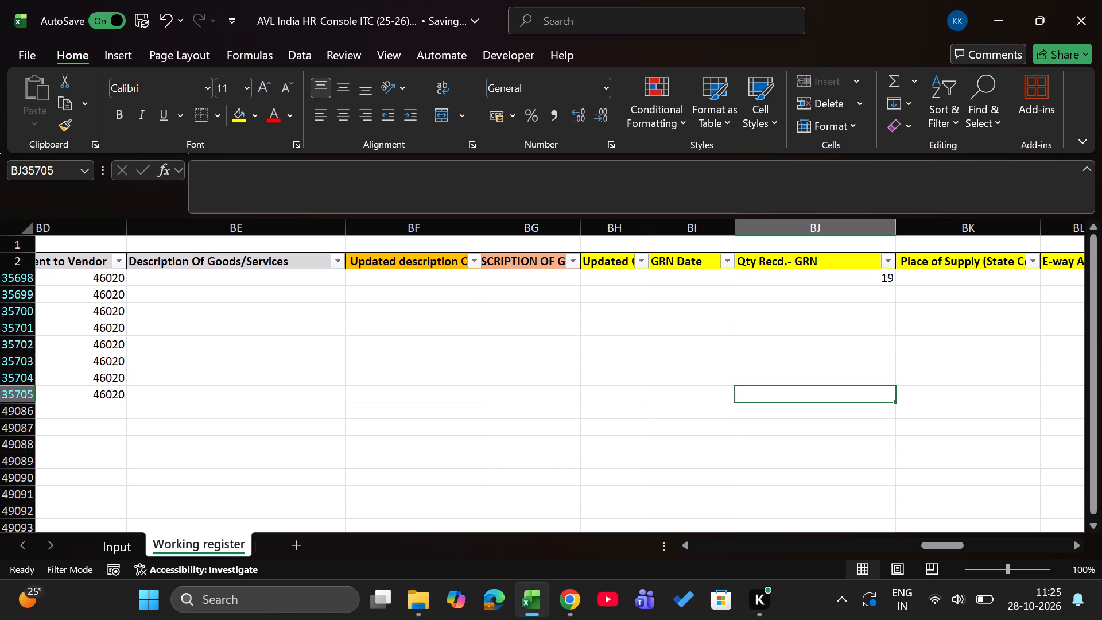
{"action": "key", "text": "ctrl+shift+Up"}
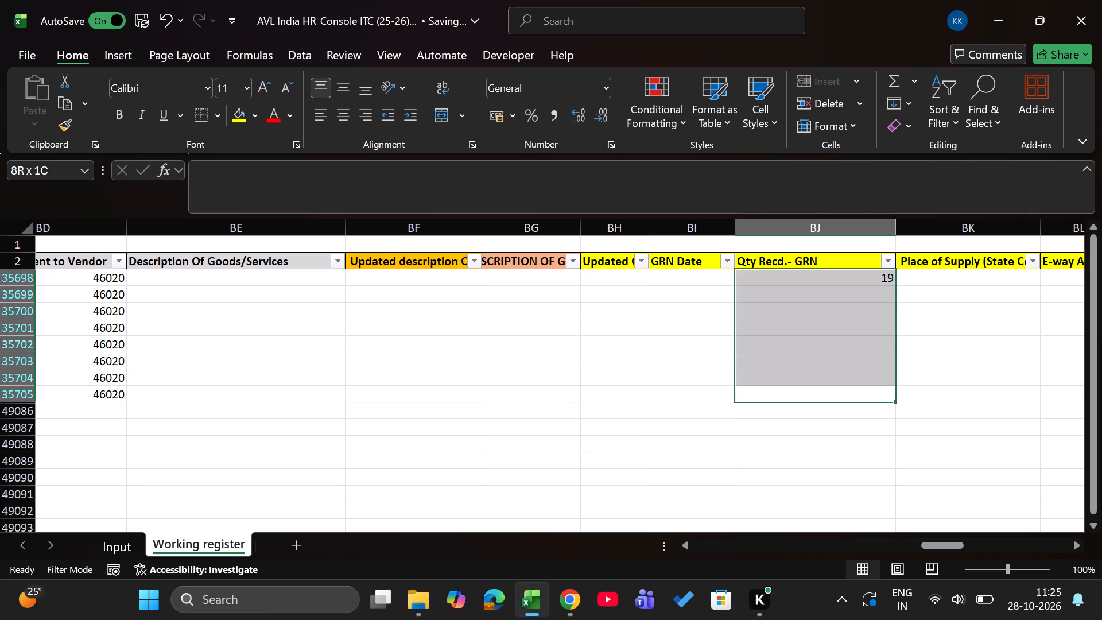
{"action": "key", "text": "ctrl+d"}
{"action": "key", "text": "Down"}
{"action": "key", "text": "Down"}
Enter 23-12-2025 as the GRN Date for row 35698.
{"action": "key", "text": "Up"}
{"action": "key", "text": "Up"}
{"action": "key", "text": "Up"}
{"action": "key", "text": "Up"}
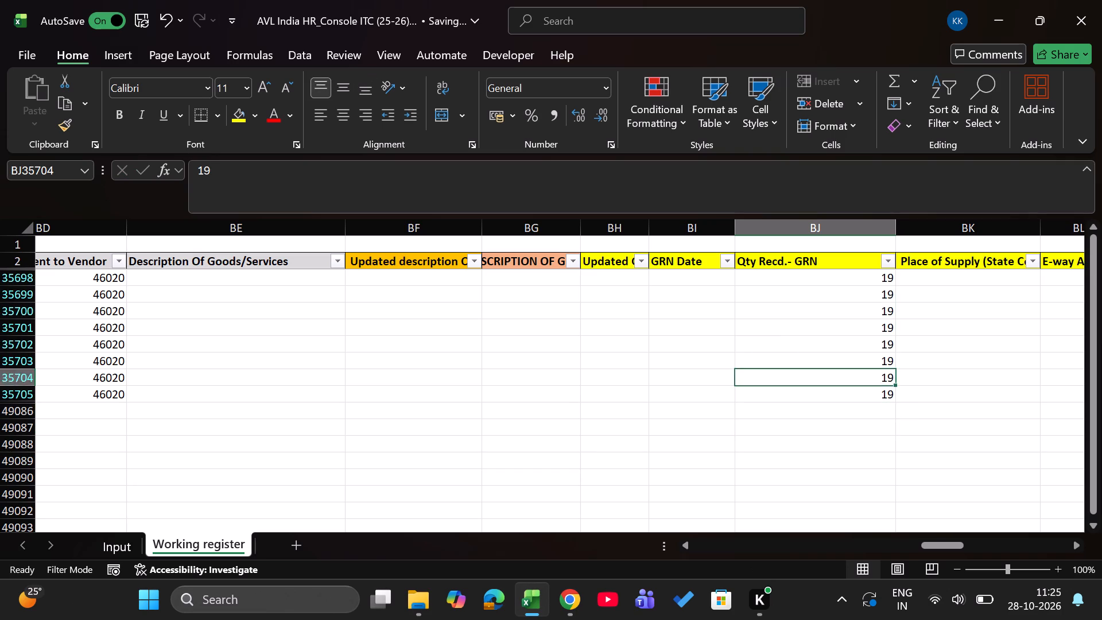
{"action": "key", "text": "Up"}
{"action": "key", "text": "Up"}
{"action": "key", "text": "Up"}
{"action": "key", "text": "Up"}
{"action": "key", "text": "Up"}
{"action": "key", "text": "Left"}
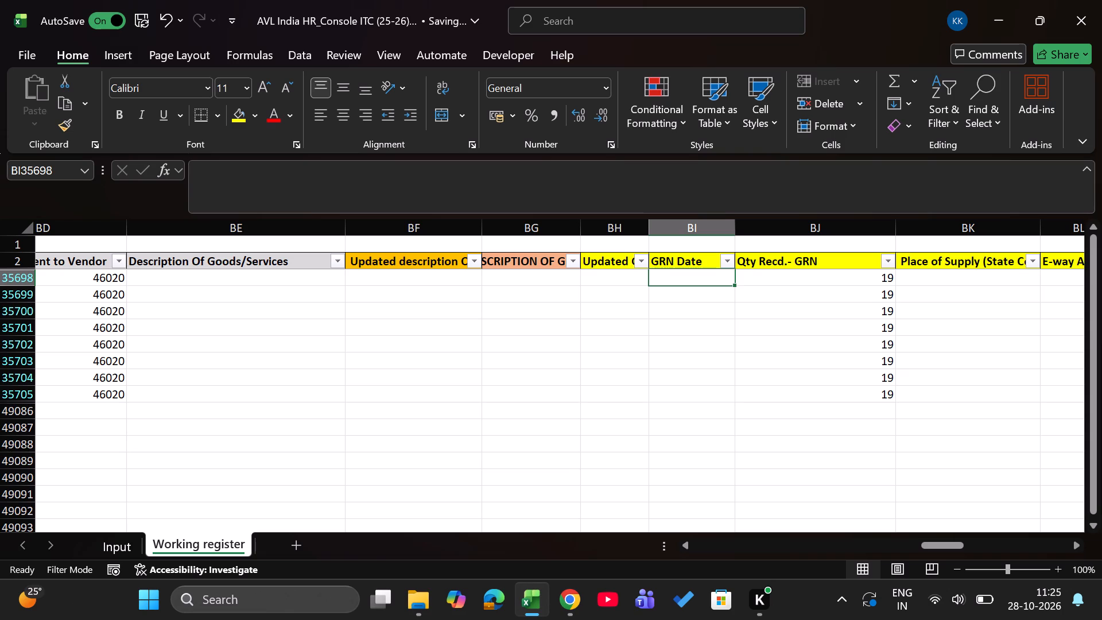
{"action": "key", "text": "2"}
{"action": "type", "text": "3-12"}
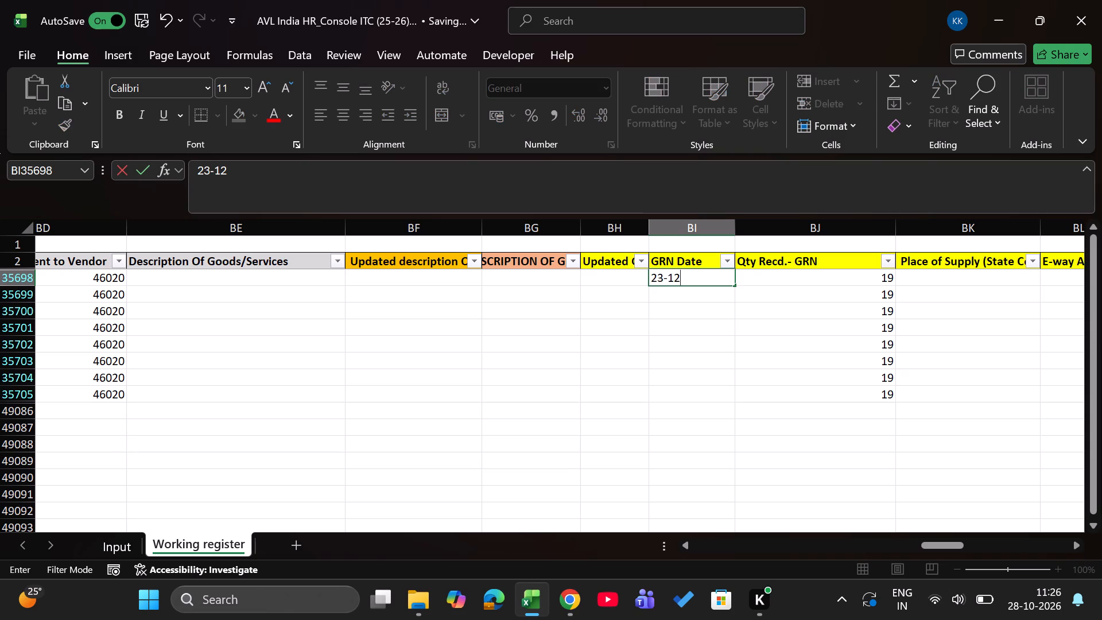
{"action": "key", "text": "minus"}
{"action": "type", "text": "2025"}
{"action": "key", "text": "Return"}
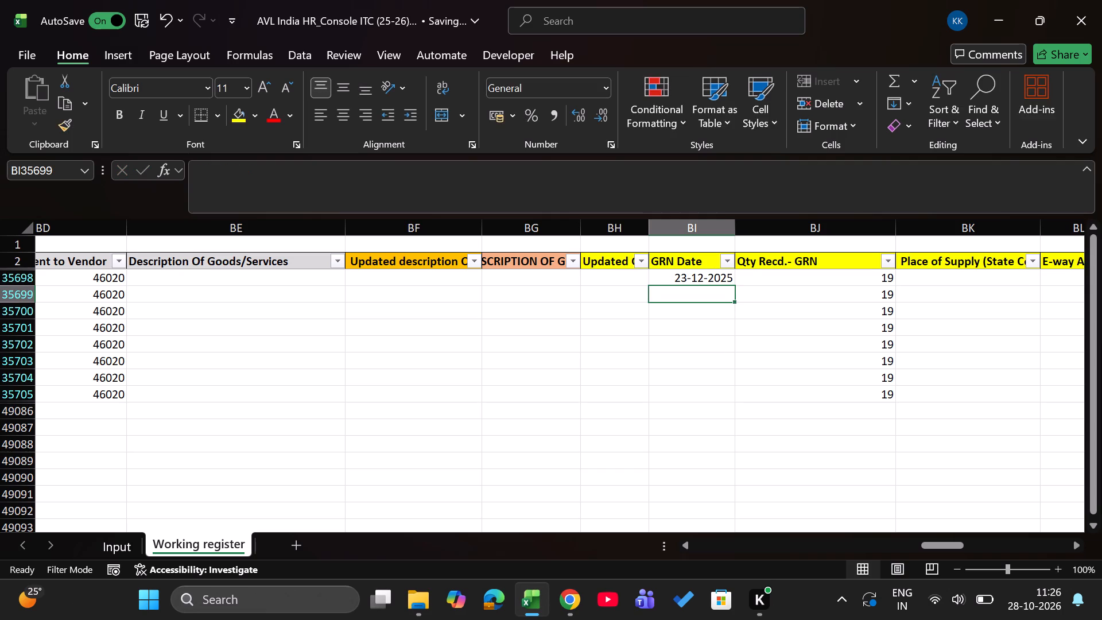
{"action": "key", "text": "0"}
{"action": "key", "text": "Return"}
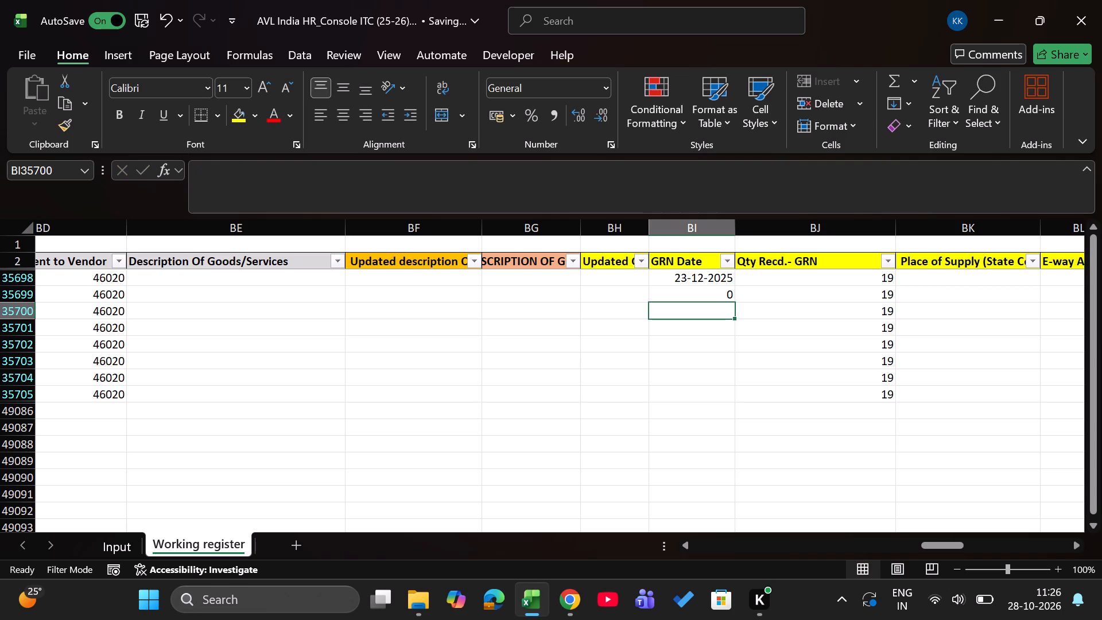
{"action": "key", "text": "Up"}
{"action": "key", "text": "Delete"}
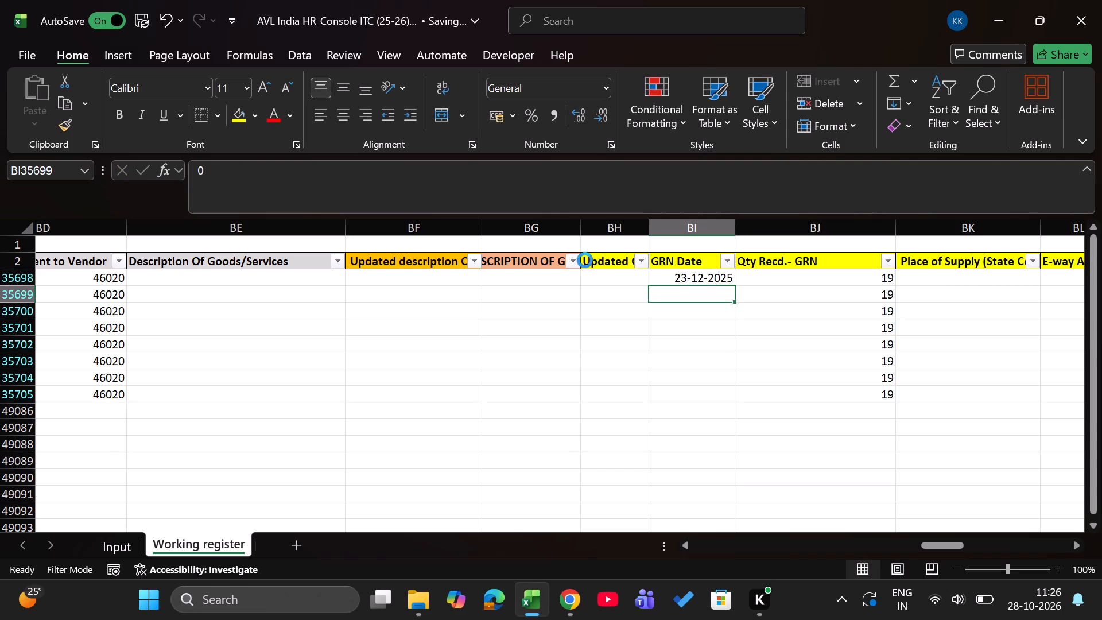
Fill the GRN Date 23-12-2025 down the filtered rows from row 35698 to row 35705.
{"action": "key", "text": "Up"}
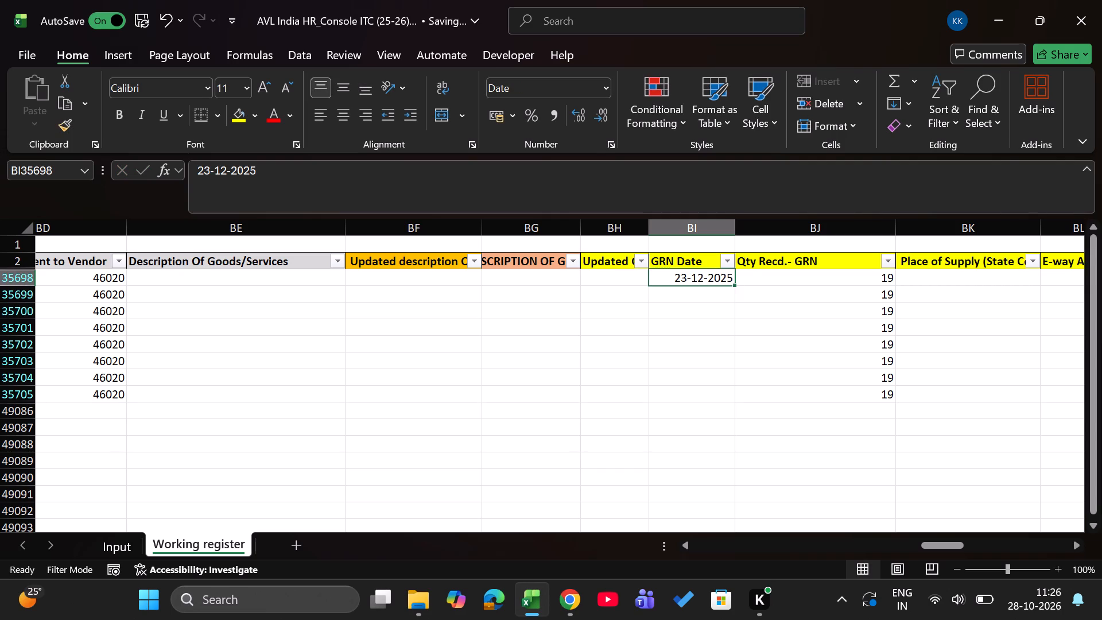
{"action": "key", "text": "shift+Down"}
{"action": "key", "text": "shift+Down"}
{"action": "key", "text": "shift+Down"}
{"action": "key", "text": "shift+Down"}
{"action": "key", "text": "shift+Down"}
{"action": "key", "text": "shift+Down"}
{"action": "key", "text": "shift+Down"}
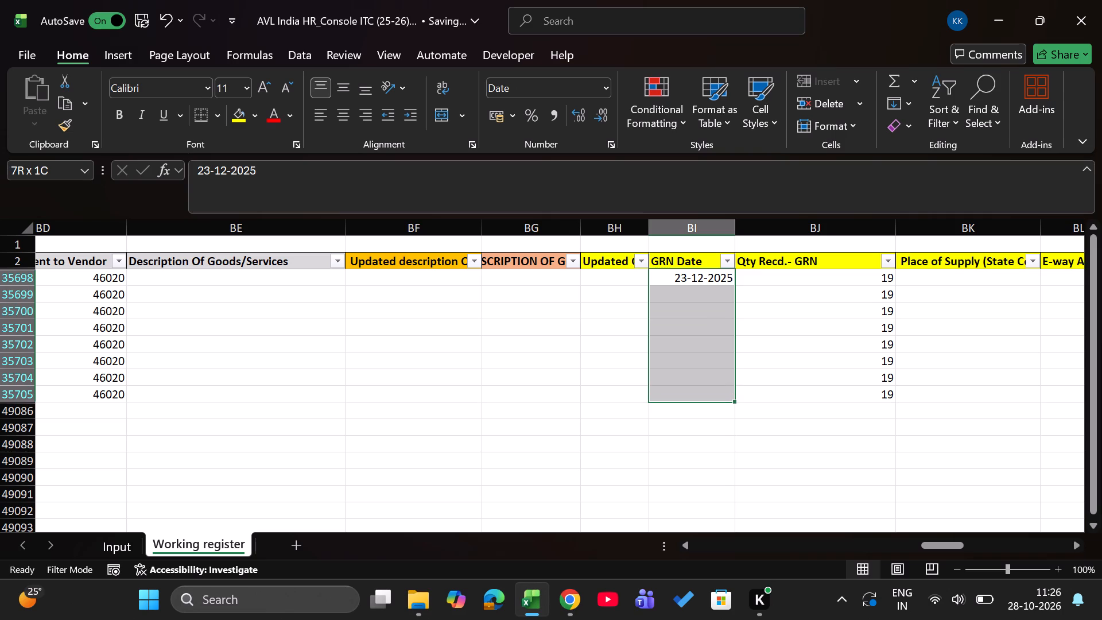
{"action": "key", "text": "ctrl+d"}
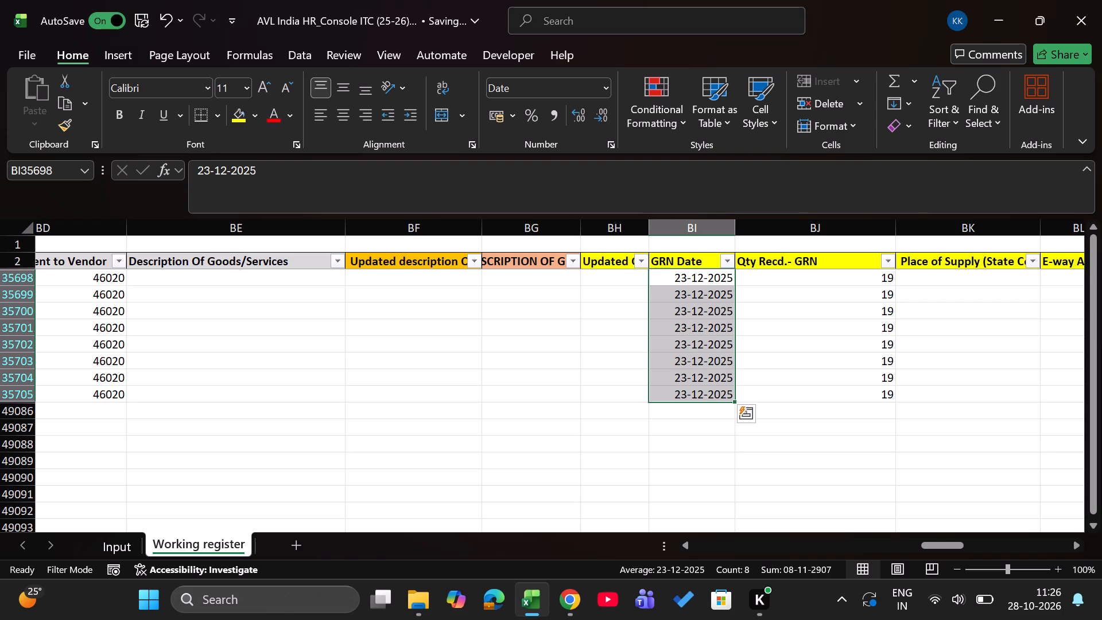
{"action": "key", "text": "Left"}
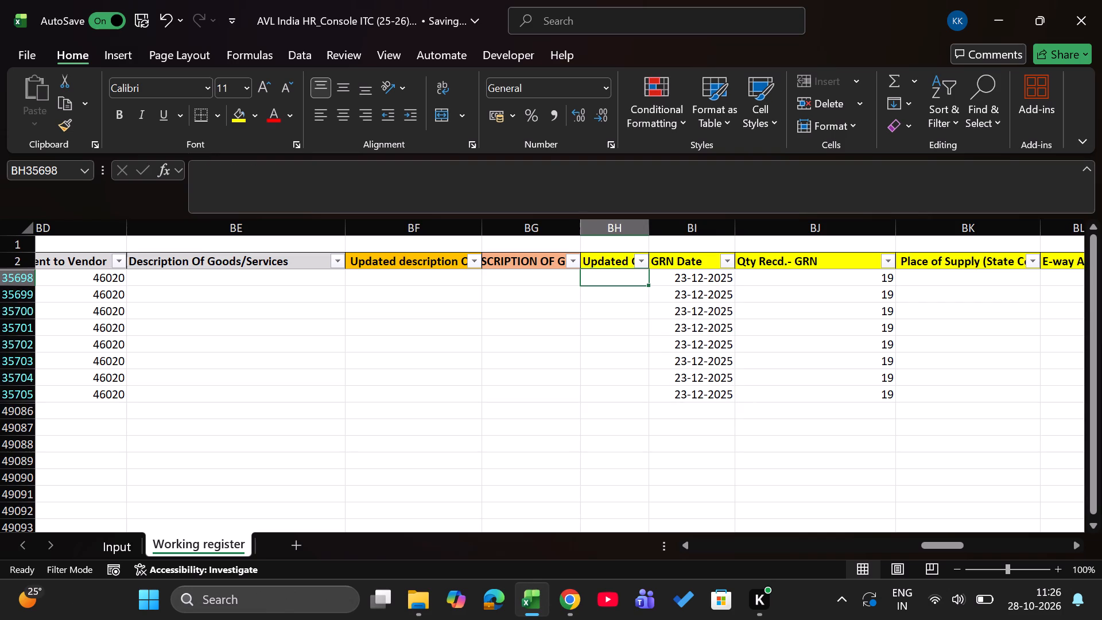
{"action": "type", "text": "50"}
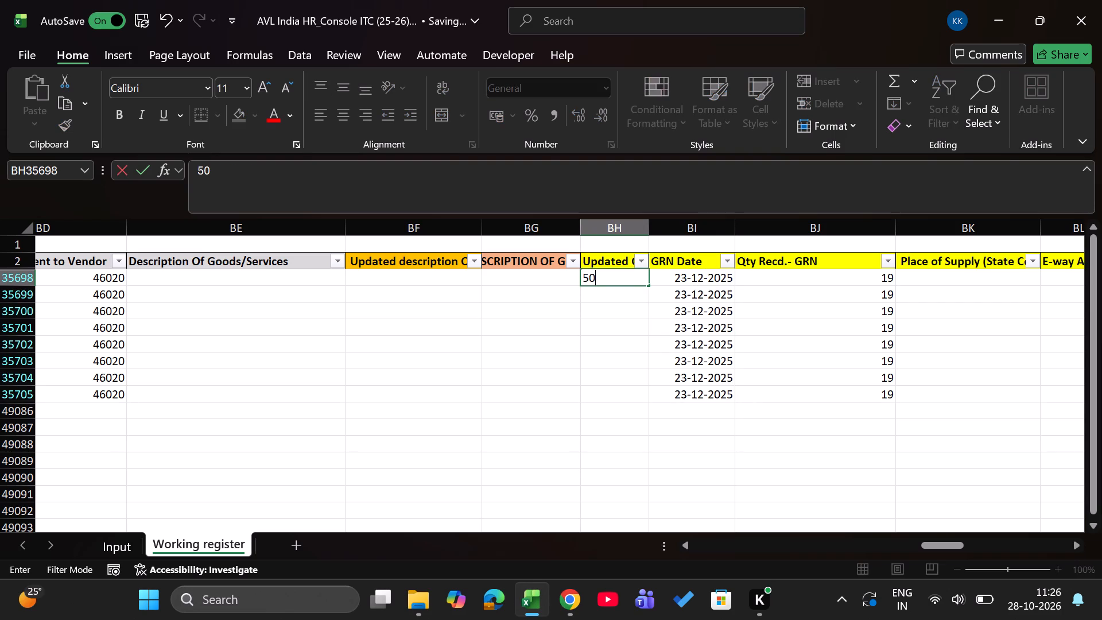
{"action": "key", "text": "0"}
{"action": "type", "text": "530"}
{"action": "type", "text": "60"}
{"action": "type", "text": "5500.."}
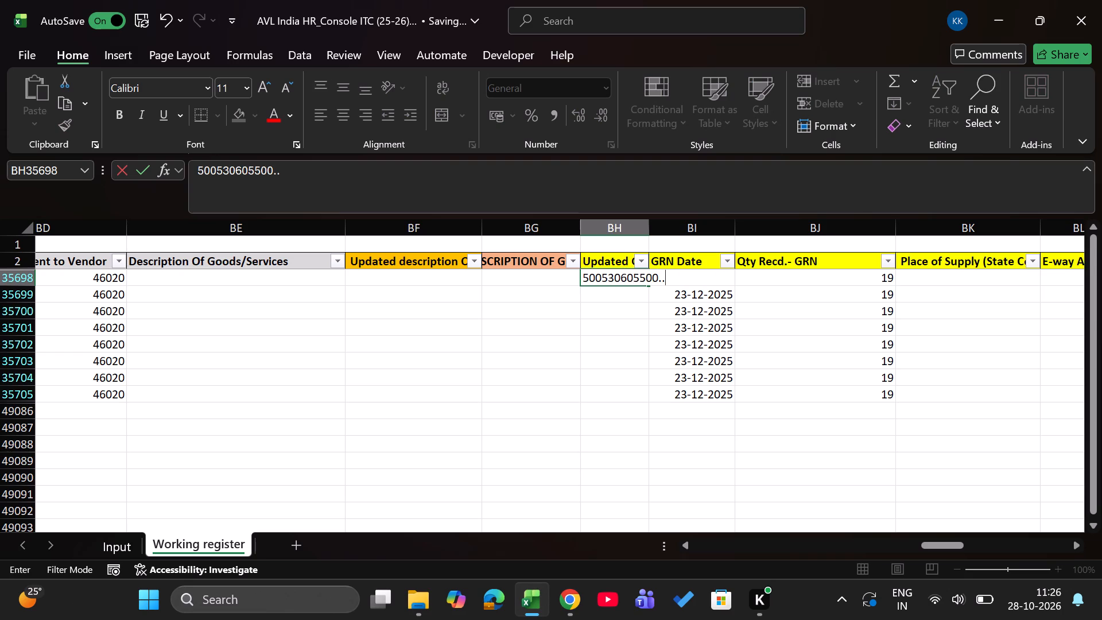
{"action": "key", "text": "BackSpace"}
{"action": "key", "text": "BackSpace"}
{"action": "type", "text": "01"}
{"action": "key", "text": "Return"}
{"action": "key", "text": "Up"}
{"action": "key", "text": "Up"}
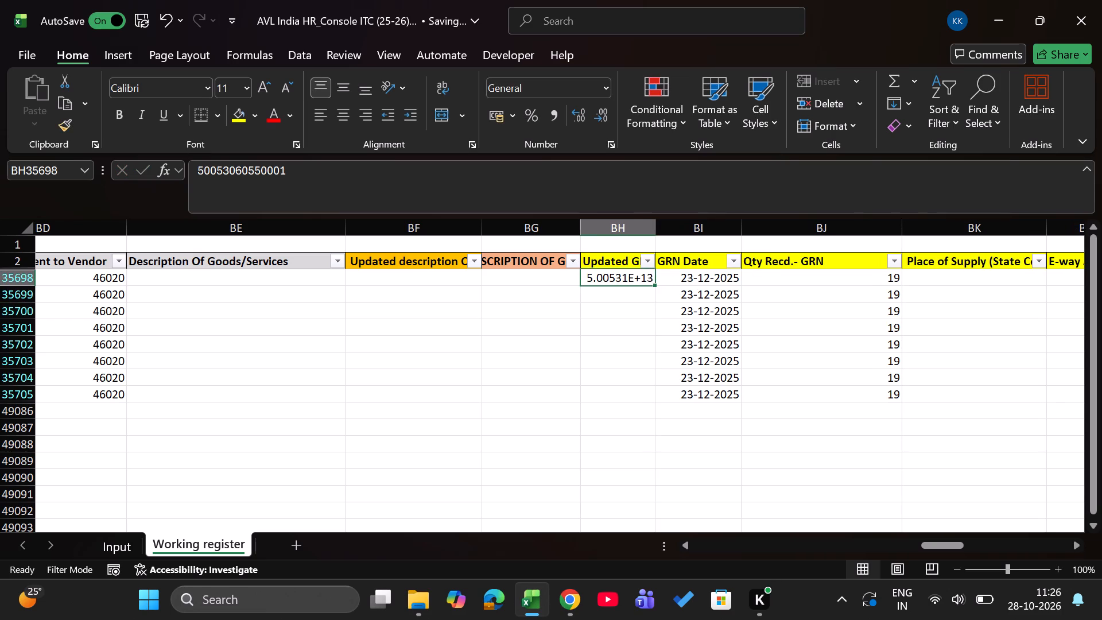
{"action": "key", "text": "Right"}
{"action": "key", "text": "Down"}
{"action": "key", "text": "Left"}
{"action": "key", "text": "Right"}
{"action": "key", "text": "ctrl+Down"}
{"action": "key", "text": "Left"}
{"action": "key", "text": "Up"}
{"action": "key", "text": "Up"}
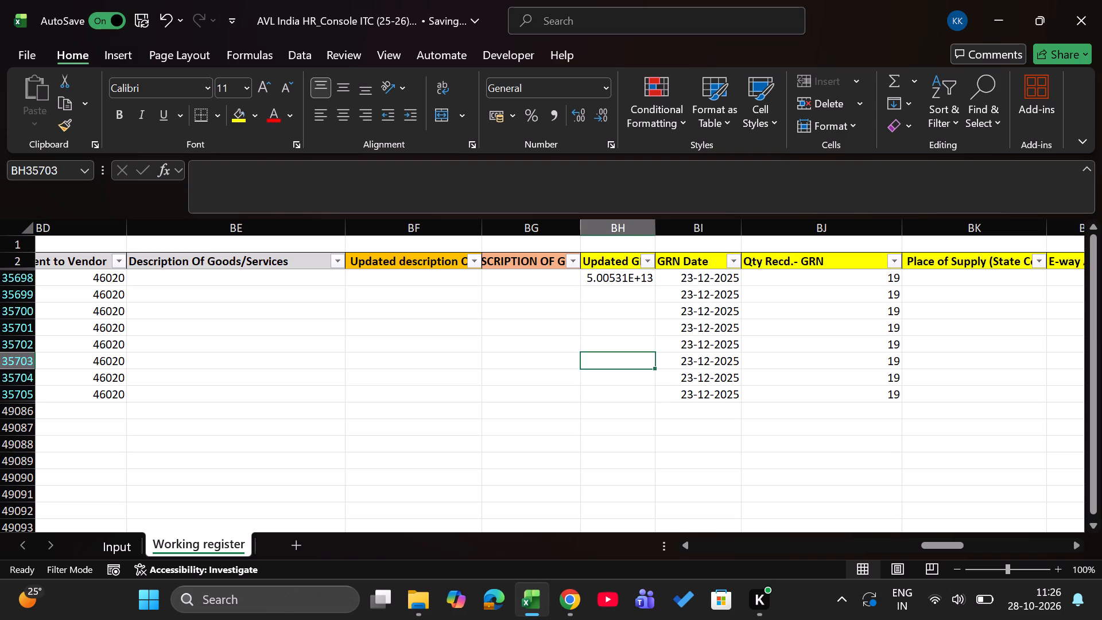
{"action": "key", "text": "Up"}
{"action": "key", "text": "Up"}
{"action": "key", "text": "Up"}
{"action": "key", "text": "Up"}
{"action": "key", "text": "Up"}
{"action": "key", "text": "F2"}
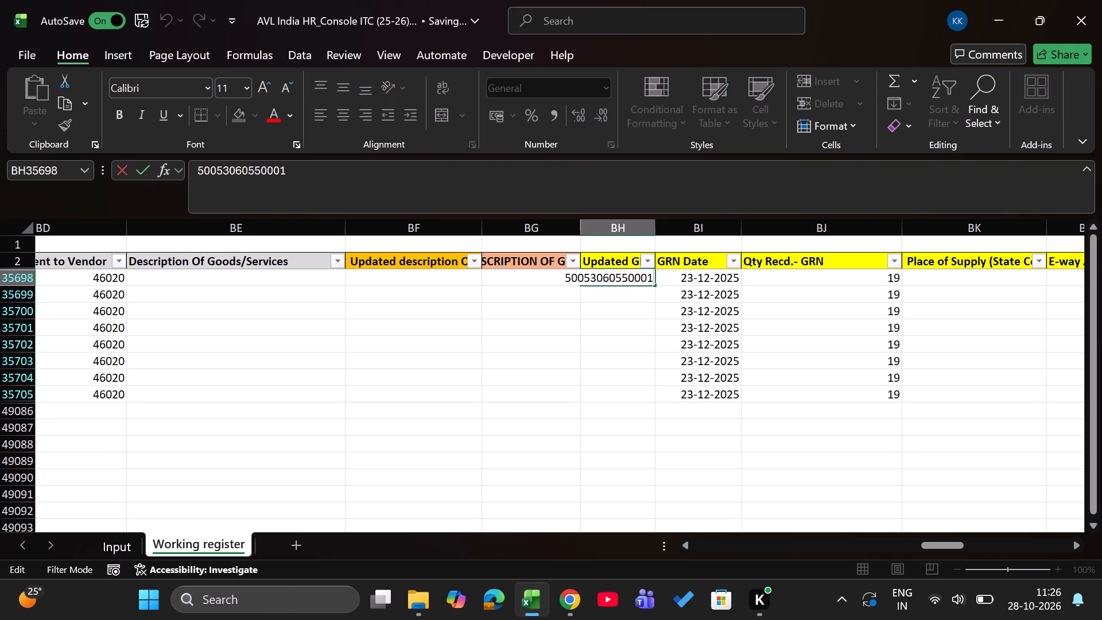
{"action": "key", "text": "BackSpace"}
{"action": "key", "text": "BackSpace"}
{"action": "key", "text": "BackSpace"}
{"action": "key", "text": "BackSpace"}
{"action": "key", "text": "BackSpace"}
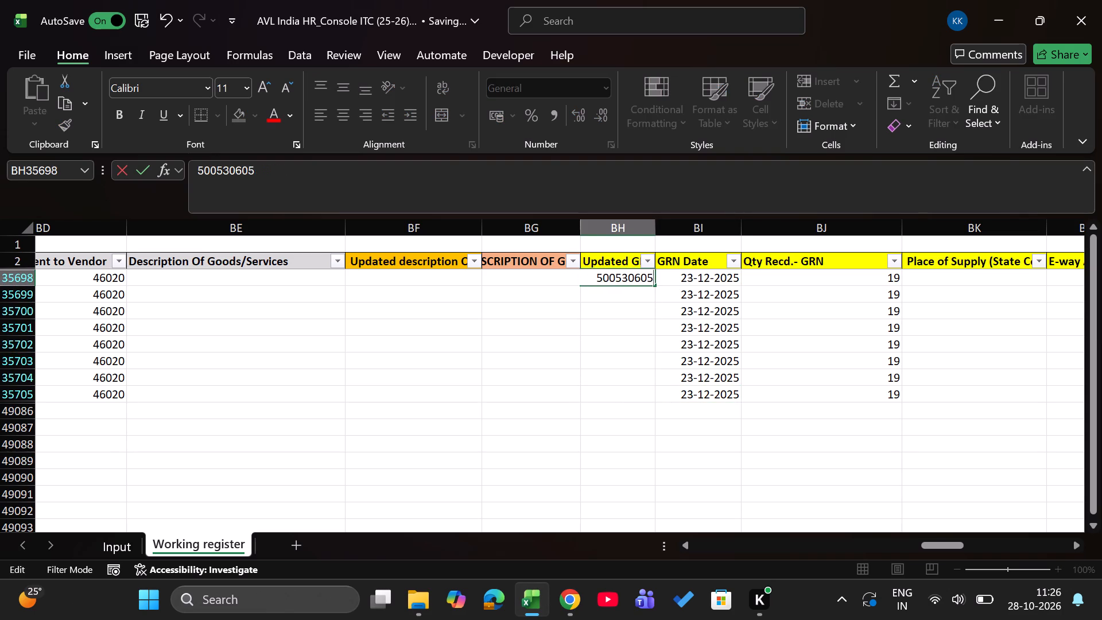
{"action": "key", "text": "5"}
{"action": "key", "text": "Return"}
{"action": "key", "text": "Up"}
{"action": "key", "text": "Right"}
{"action": "key", "text": "Right"}
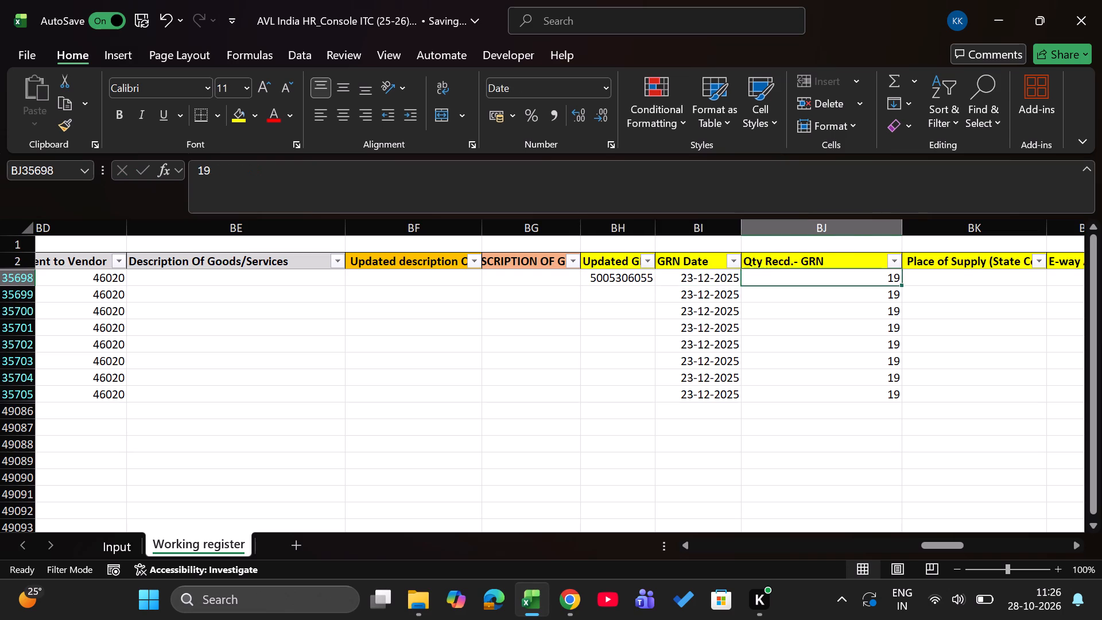
{"action": "key", "text": "Left"}
{"action": "key", "text": "ctrl+Down"}
{"action": "key", "text": "Left"}
{"action": "key", "text": "ctrl+shift+Up"}
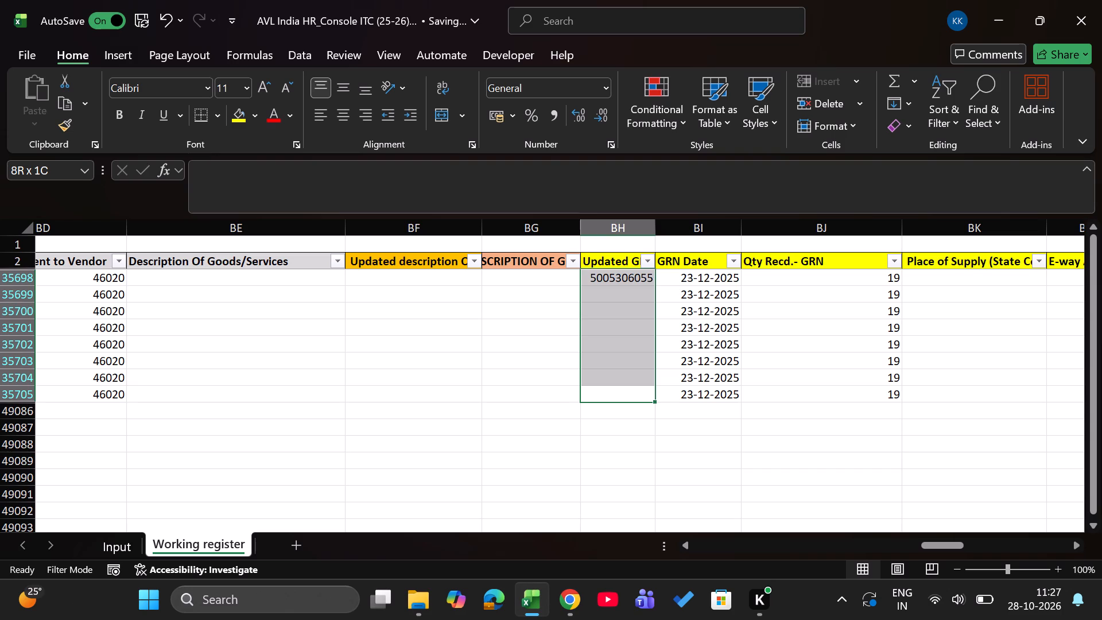
{"action": "key", "text": "ctrl+d"}
Enter L3FBTC 50MM in the DESCRIPTION OF GOODS column (BG) for row 35698.
{"action": "key", "text": "Right"}
{"action": "key", "text": "Left"}
{"action": "key", "text": "Left"}
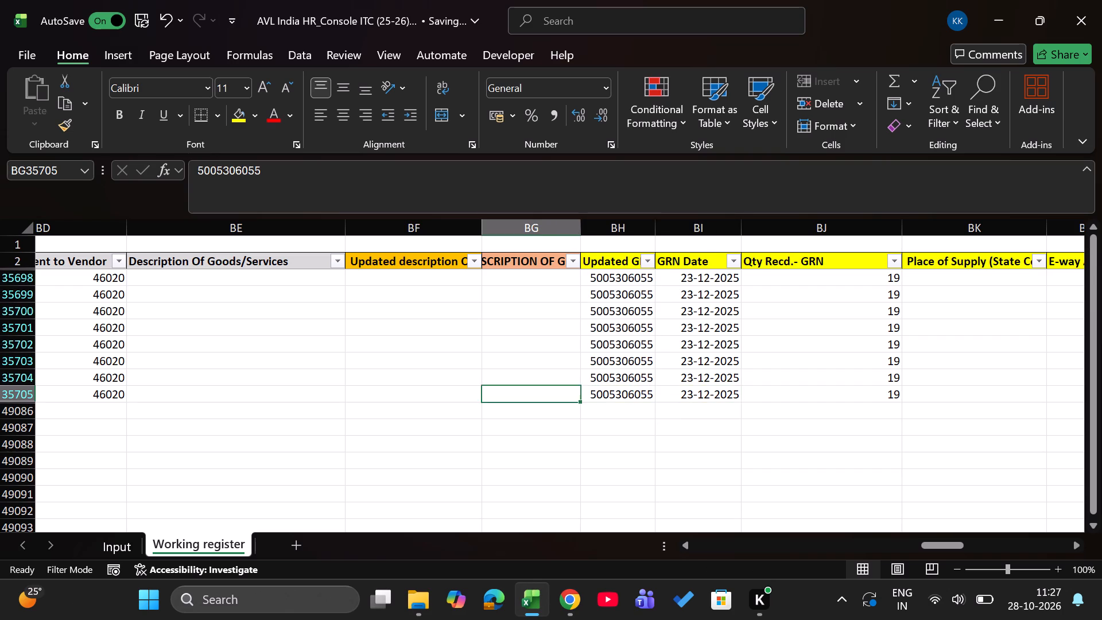
{"action": "key", "text": "ctrl+Up"}
{"action": "key", "text": "Down"}
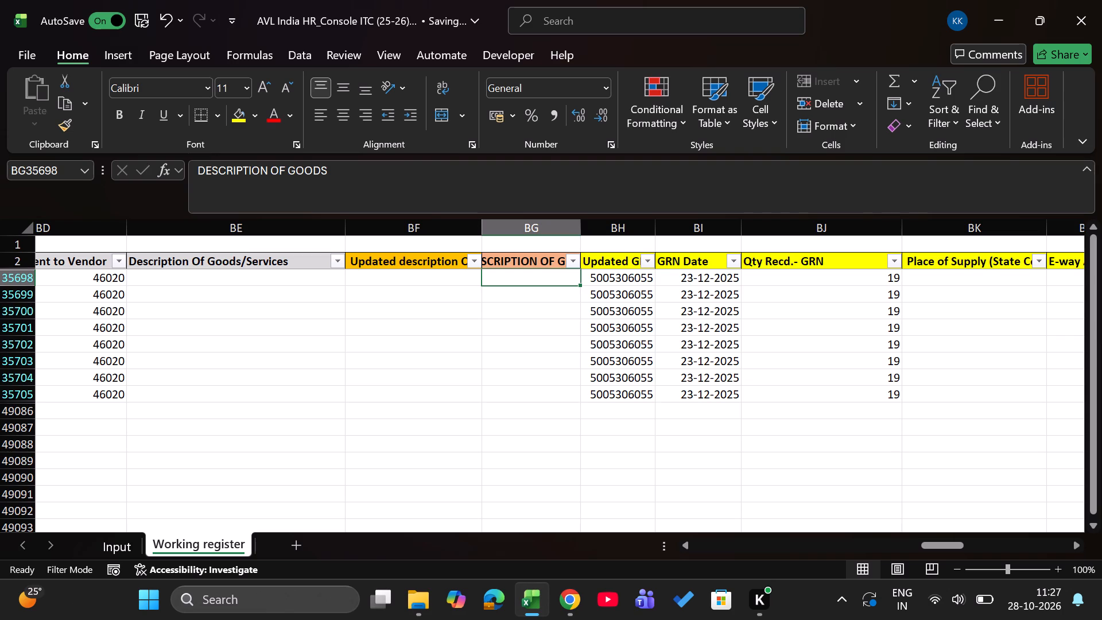
{"action": "type", "text": "L3"}
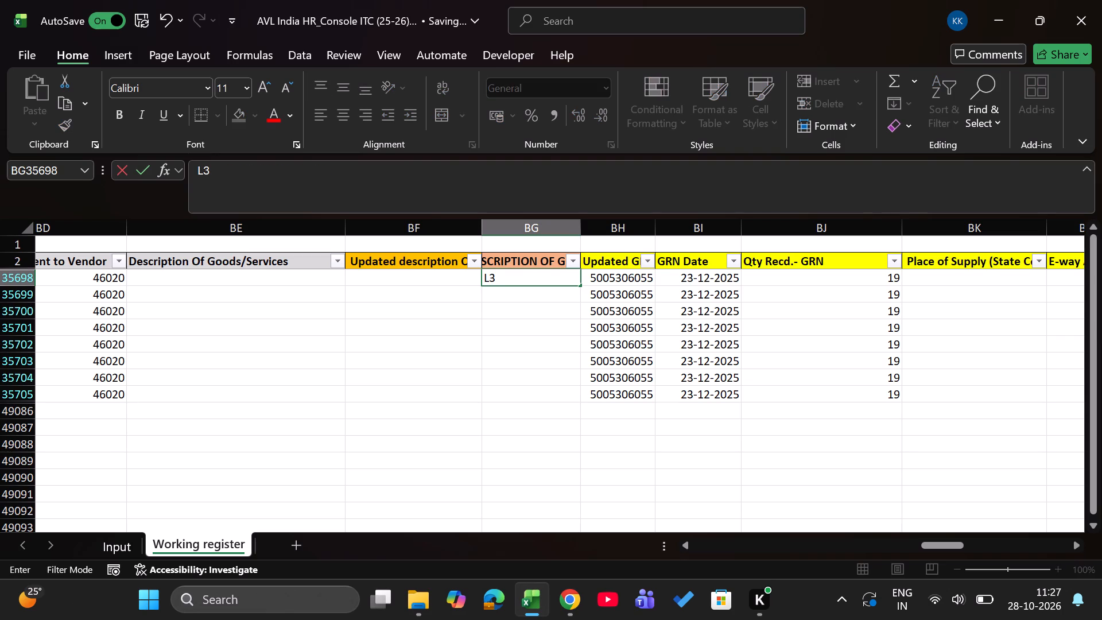
{"action": "type", "text": "FBT"}
{"action": "type", "text": "C"}
{"action": "key", "text": "space"}
{"action": "type", "text": "50MM"}
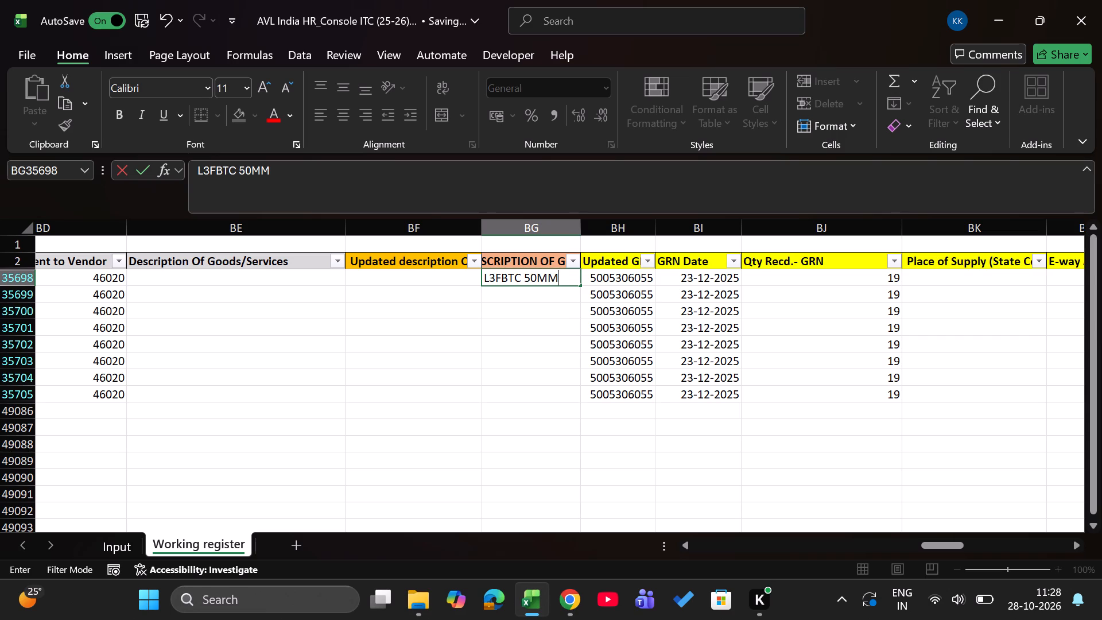
{"action": "key", "text": "Return"}
Fill the description L3FBTC 50MM down the DESCRIPTION OF GOODS column from row 35698 to row 35705.
{"action": "key", "text": "Up"}
{"action": "key", "text": "Right"}
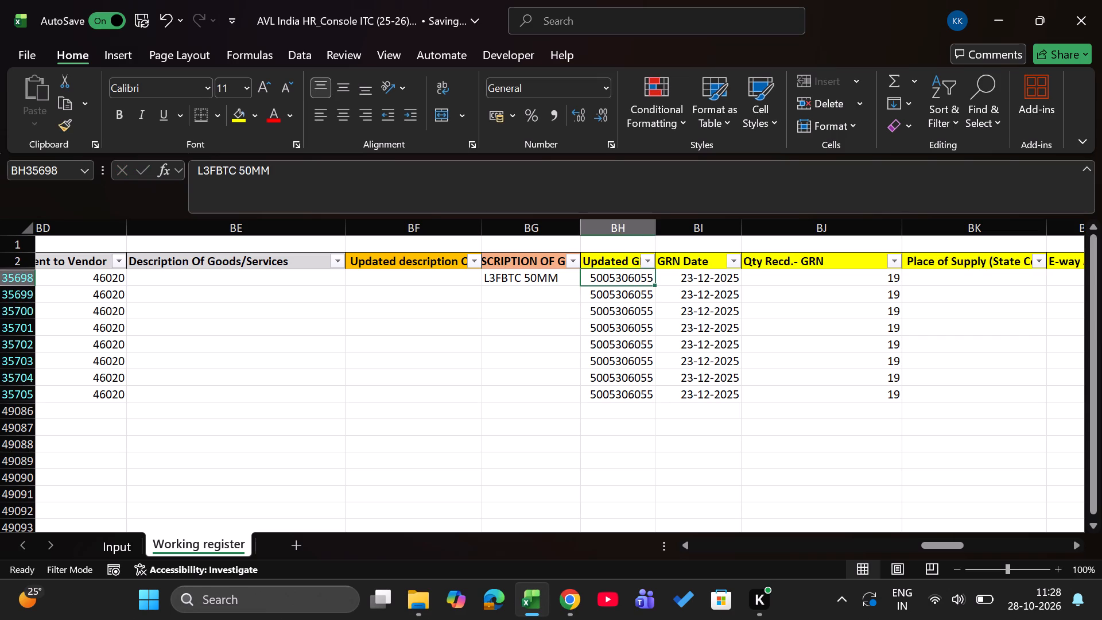
{"action": "key", "text": "ctrl+Down"}
{"action": "key", "text": "Left"}
{"action": "key", "text": "ctrl+shift+Up"}
{"action": "key", "text": "alt+semicolon"}
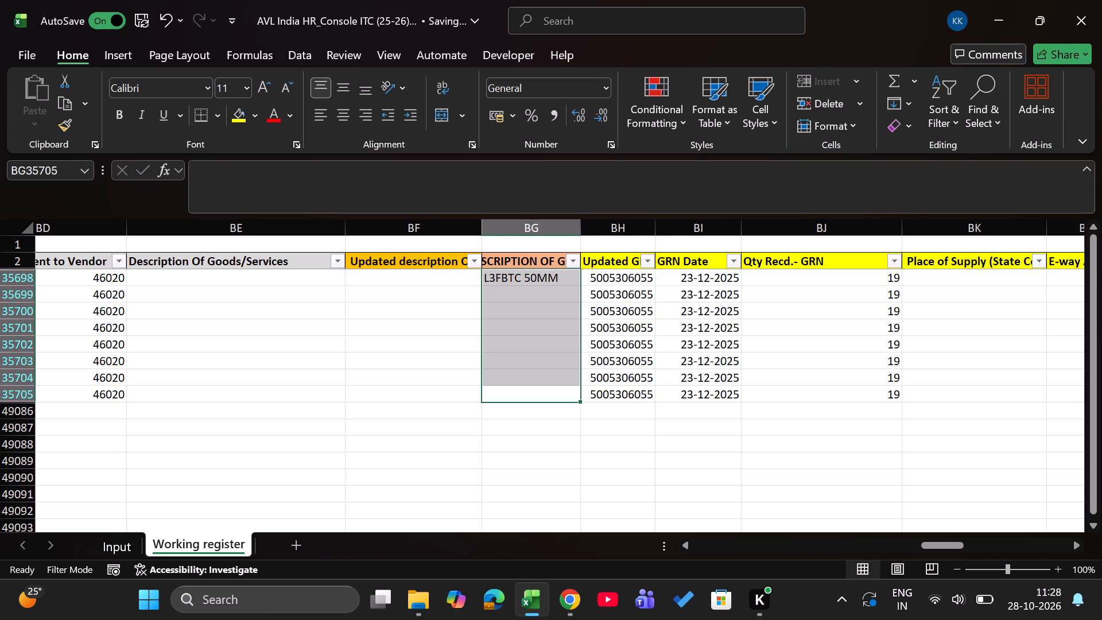
{"action": "key", "text": "ctrl+d"}
Go to the empty Place of Supply cell for row 35698 in column BK.
{"action": "key", "text": "Up"}
{"action": "key", "text": "Up"}
{"action": "key", "text": "Up"}
{"action": "key", "text": "Up"}
{"action": "key", "text": "ctrl+Up"}
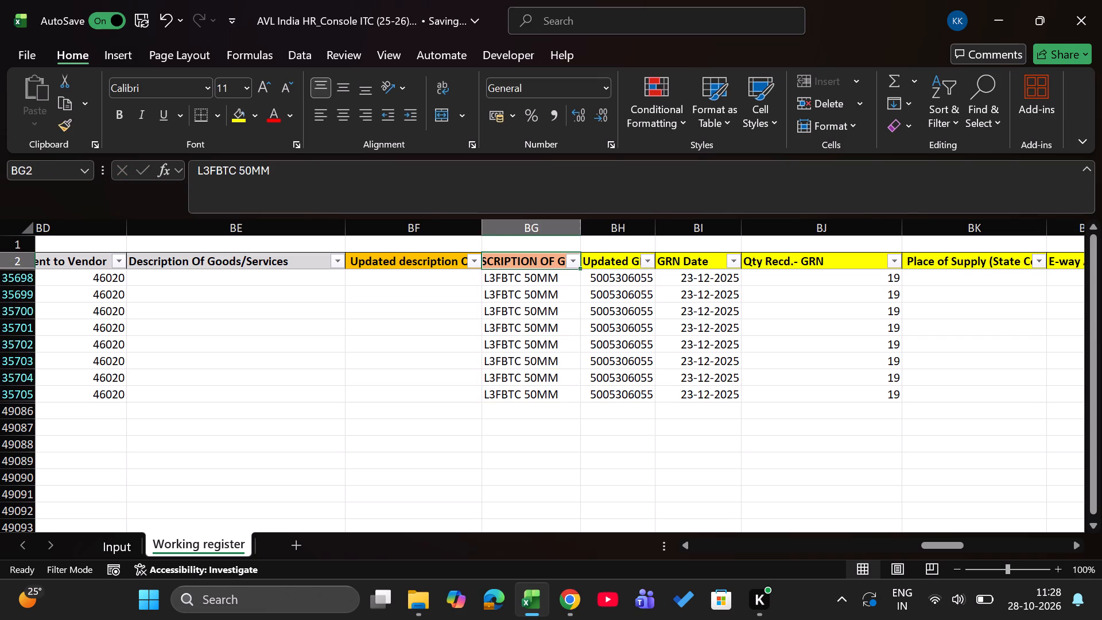
{"action": "key", "text": "Right"}
{"action": "key", "text": "Right"}
{"action": "key", "text": "Right"}
{"action": "key", "text": "Right"}
{"action": "key", "text": "Right"}
{"action": "key", "text": "Down"}
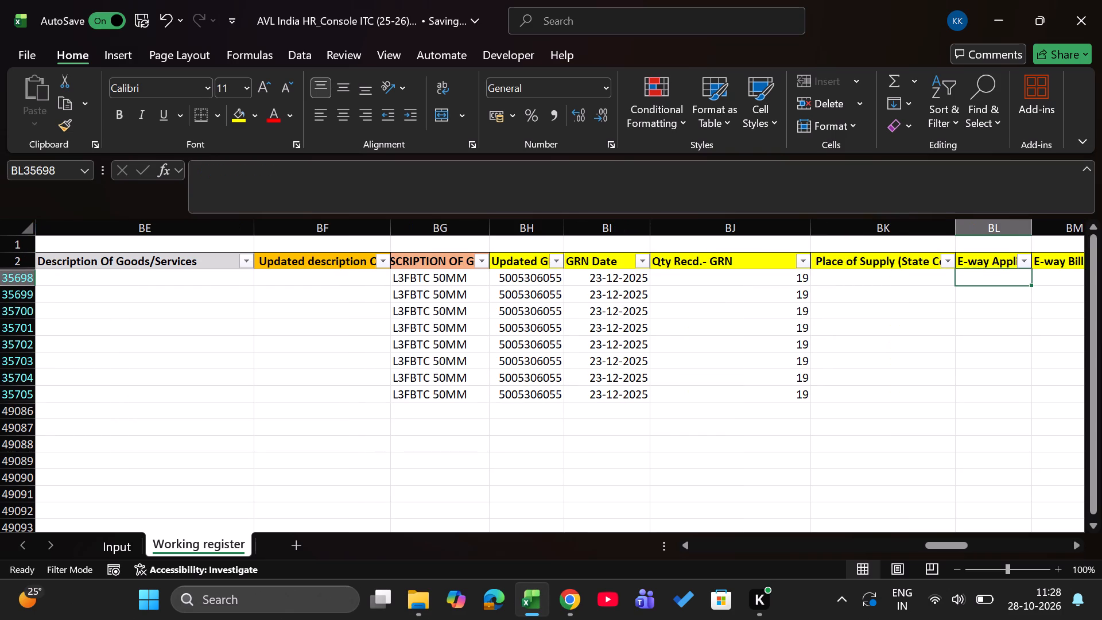
{"action": "key", "text": "Left"}
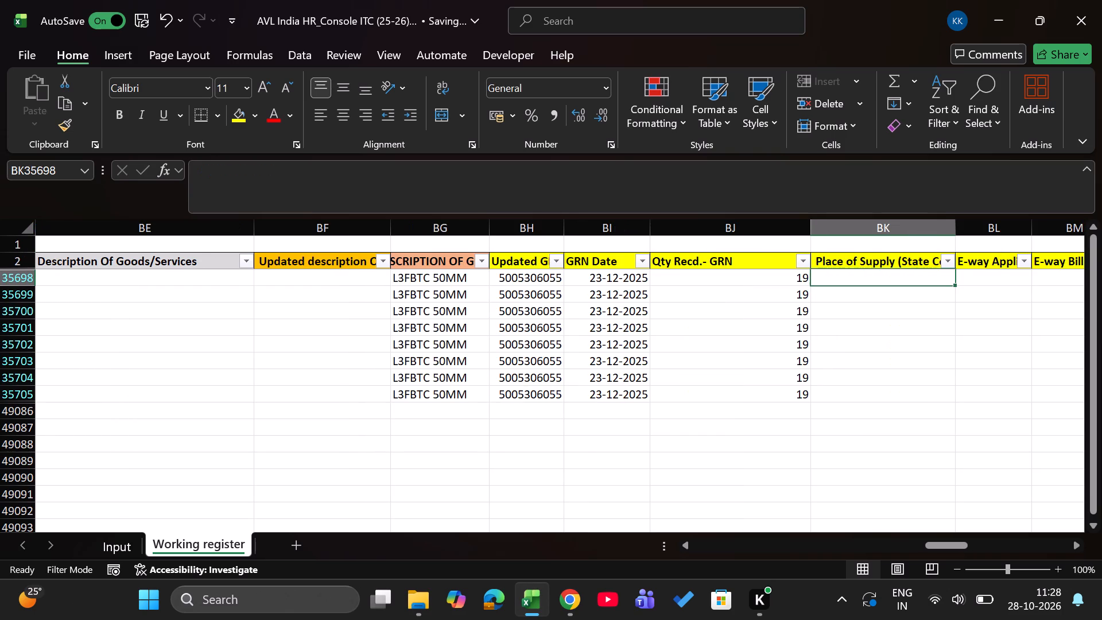
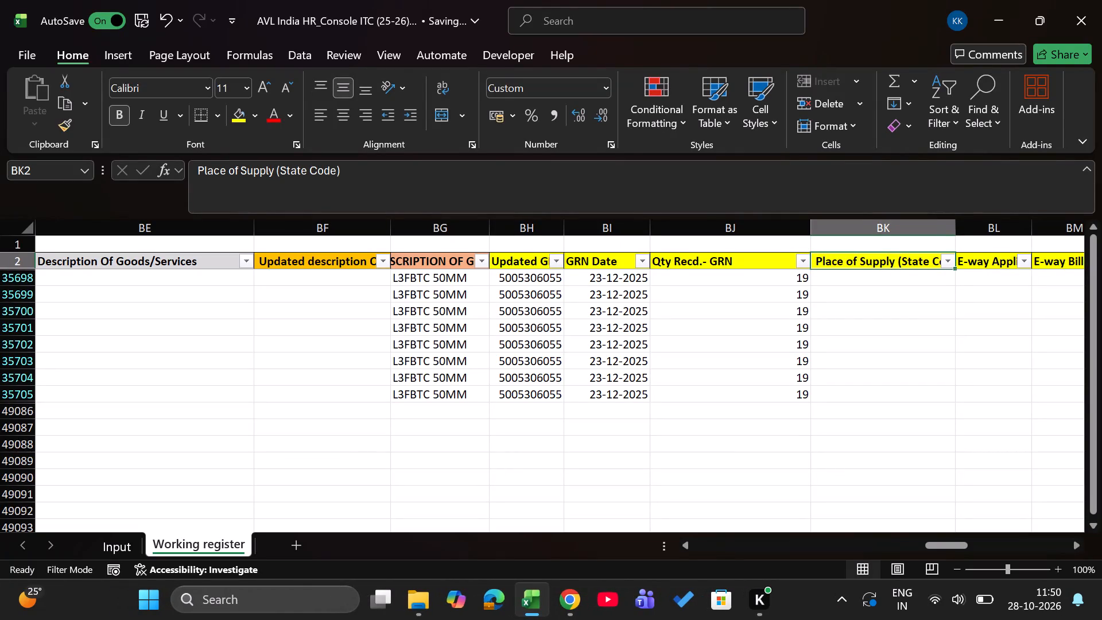
Select the empty Place of Supply (State Code) cell in column BK for row 35698.
{"action": "key", "text": "Right"}
{"action": "key", "text": "Down"}
{"action": "key", "text": "Left"}
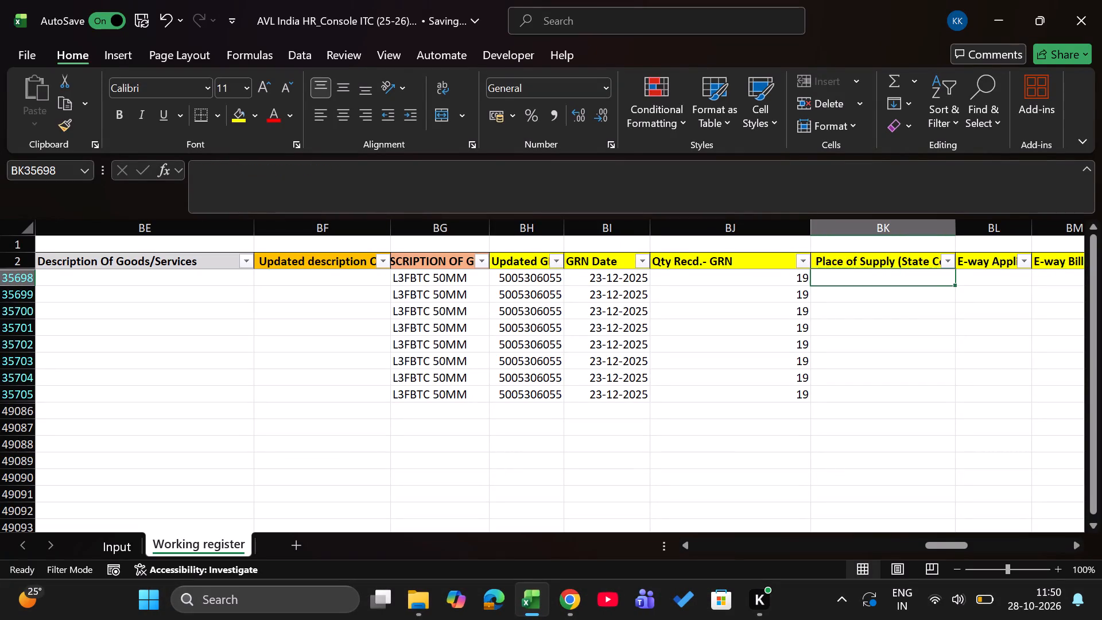
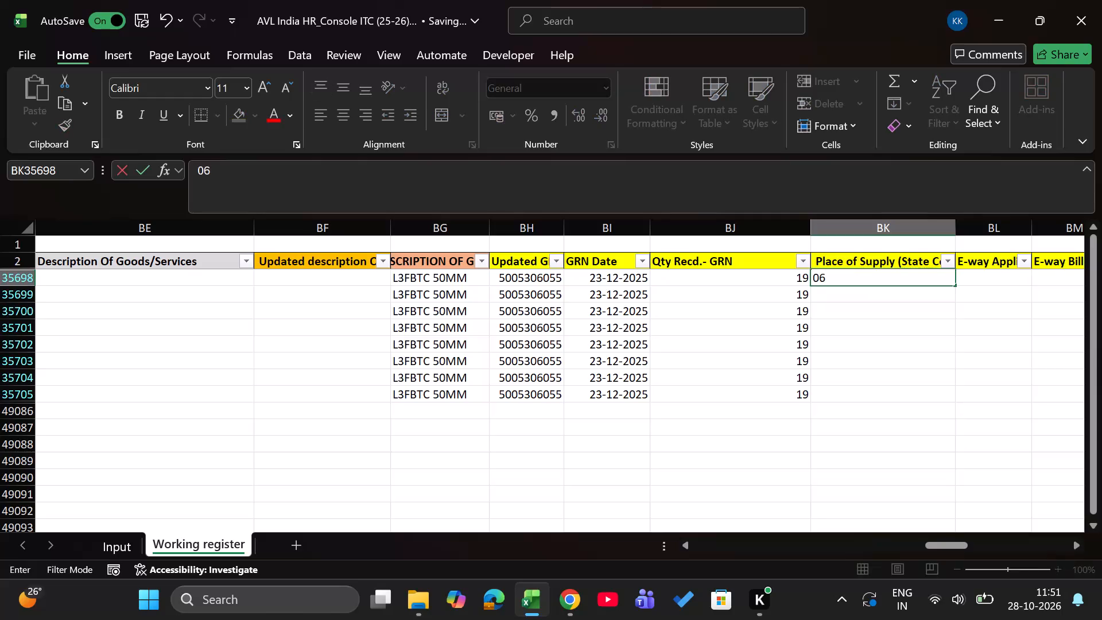
Enter state code 06 as the Place of Supply in row 35698 and fill it down through row 35705.
{"action": "key", "text": "Return"}
{"action": "key", "text": "Up"}
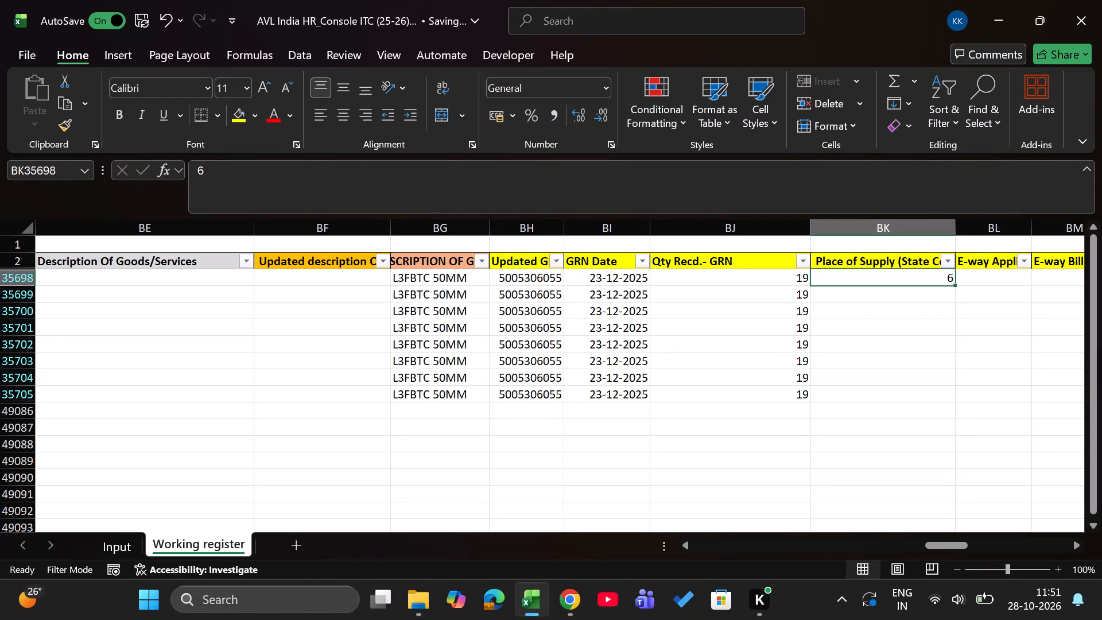
{"action": "key", "text": "shift+Down"}
{"action": "key", "text": "shift+Down"}
{"action": "key", "text": "shift+Down"}
{"action": "key", "text": "shift+Down"}
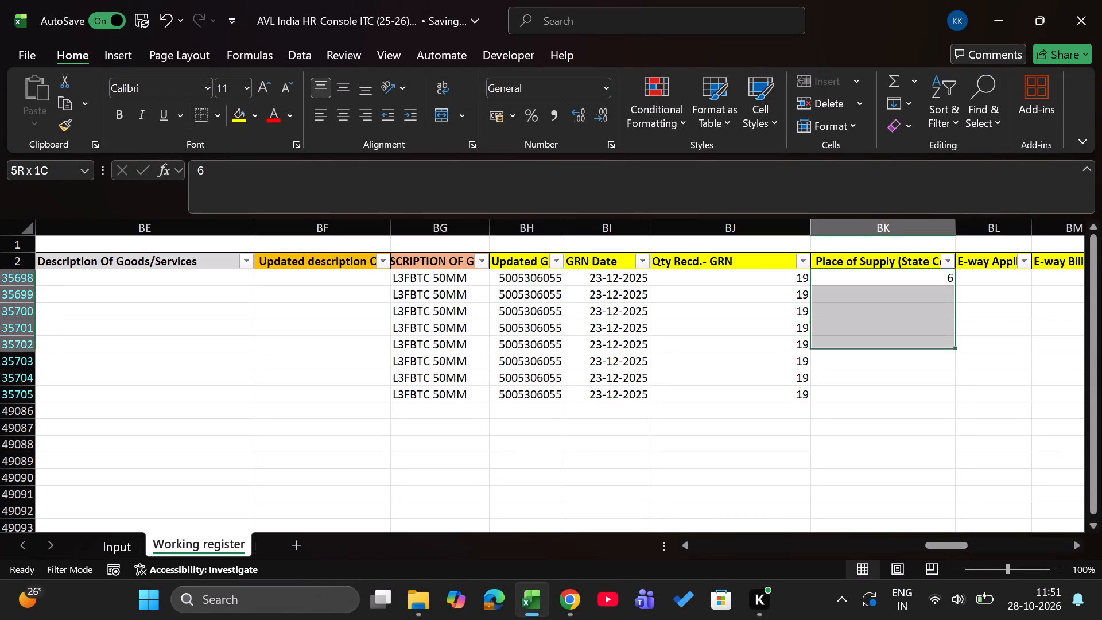
{"action": "key", "text": "shift+Down"}
{"action": "key", "text": "shift+Down"}
{"action": "key", "text": "shift+Down"}
{"action": "key", "text": "shift+Down"}
{"action": "key", "text": "shift+Up"}
{"action": "key", "text": "ctrl+d"}
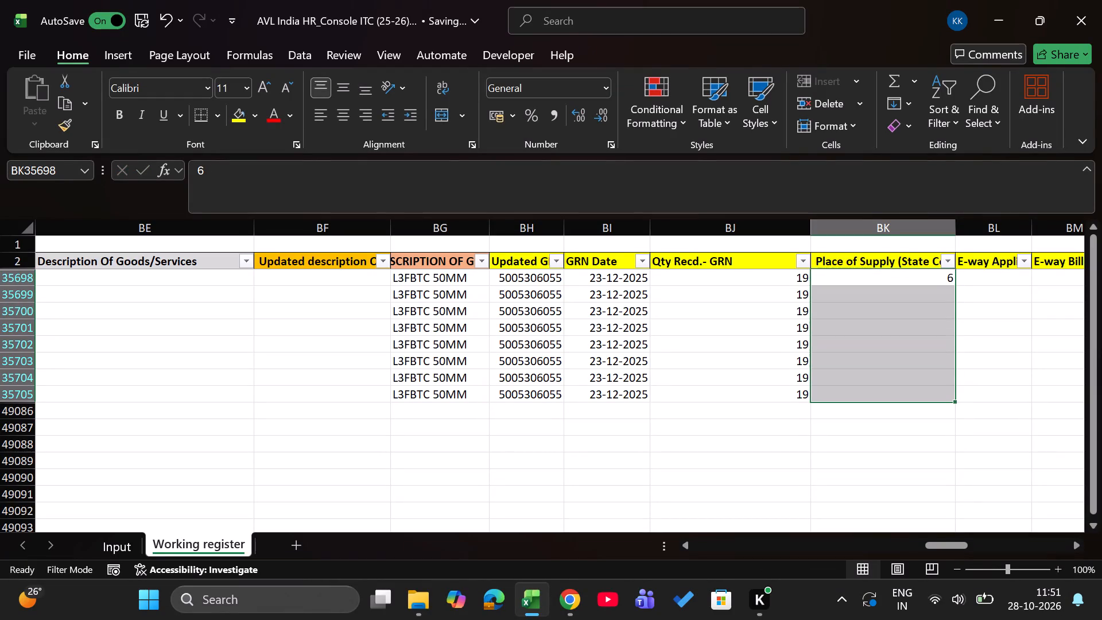
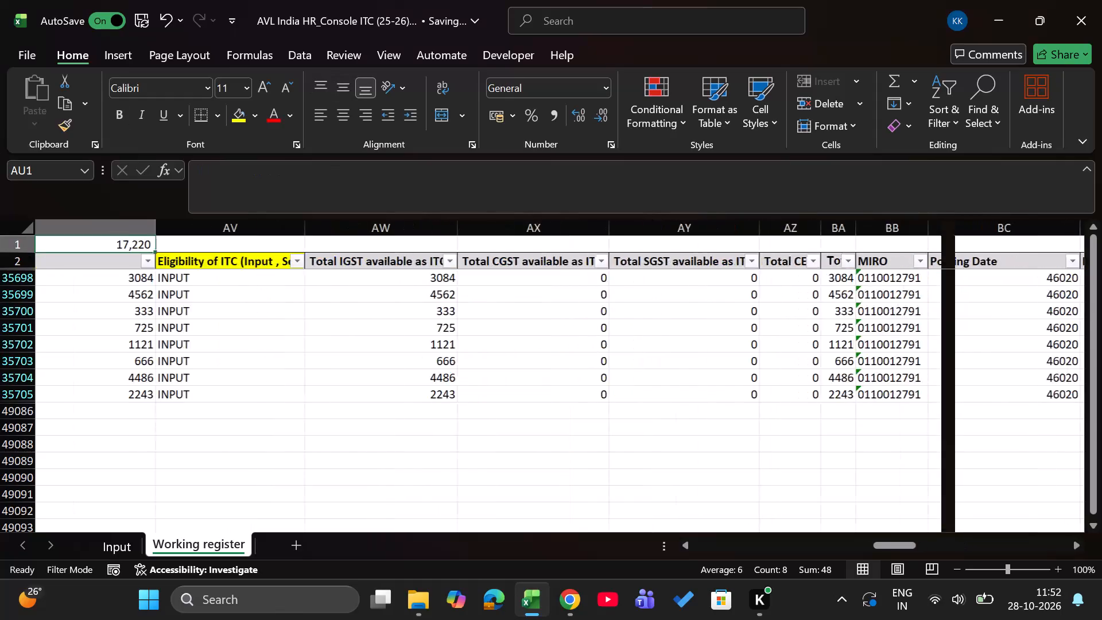
Review the tax amounts, Total Tax, Taxable Value and Total Invoice Value for filtered rows 35698 to 35705.
{"action": "key", "text": "Left"}
{"action": "key", "text": "Left"}
{"action": "key", "text": "Left"}
{"action": "key", "text": "Left"}
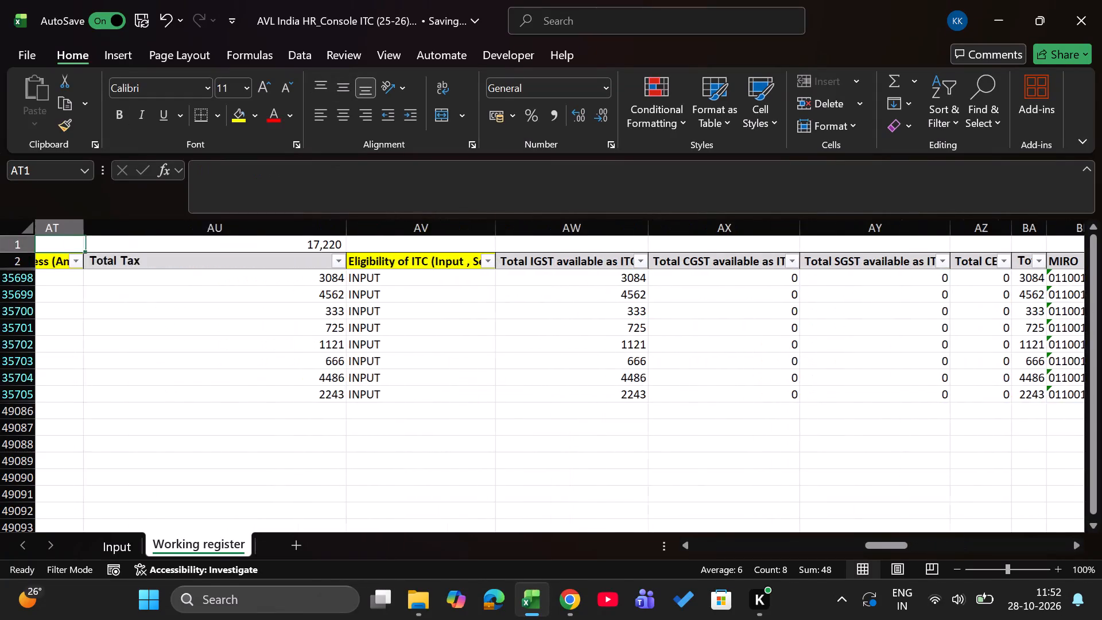
{"action": "key", "text": "Left"}
{"action": "key", "text": "Left"}
{"action": "key", "text": "Left"}
{"action": "key", "text": "Left"}
{"action": "key", "text": "Left"}
{"action": "key", "text": "Left"}
{"action": "key", "text": "Left"}
{"action": "key", "text": "ctrl+Left"}
{"action": "key", "text": "ctrl+Left"}
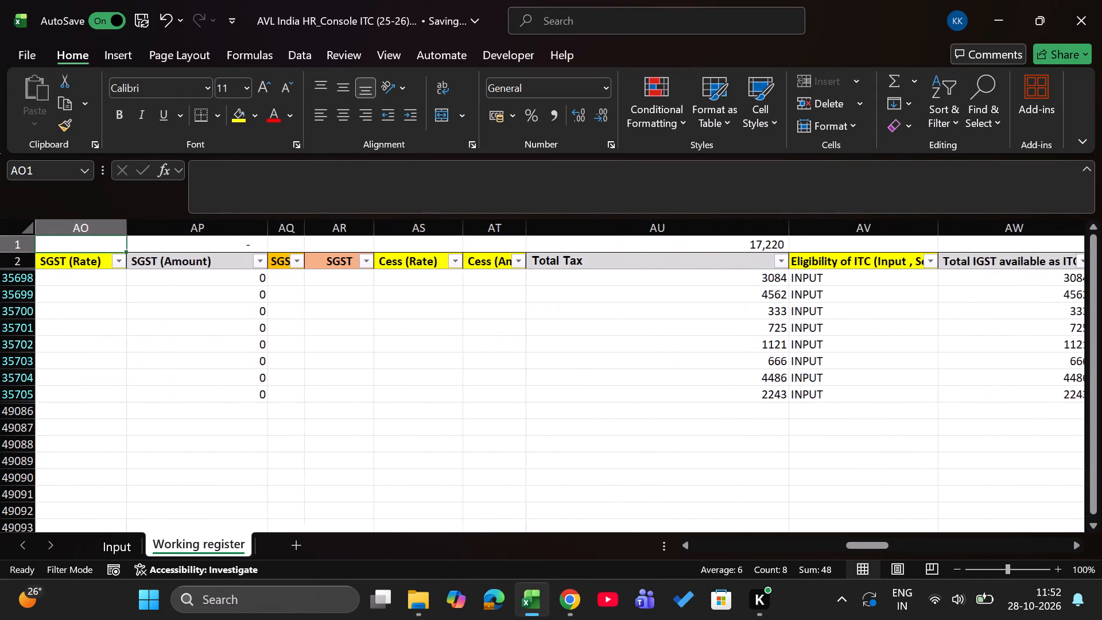
{"action": "key", "text": "ctrl+Left"}
{"action": "key", "text": "Down"}
{"action": "key", "text": "Left"}
{"action": "key", "text": "Left"}
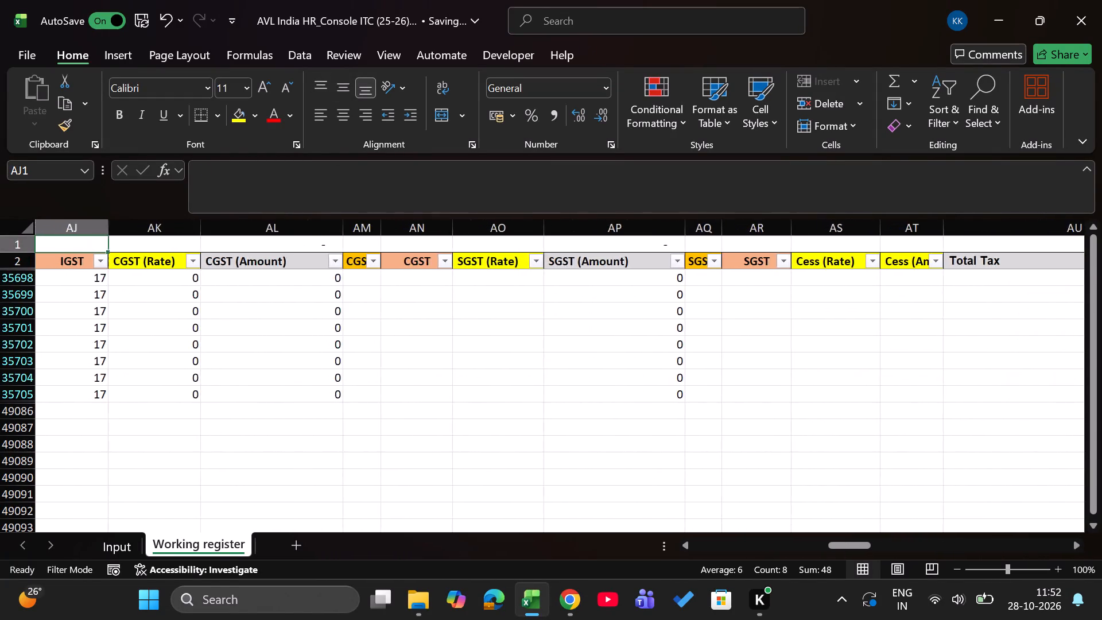
{"action": "key", "text": "Left"}
{"action": "key", "text": "Left"}
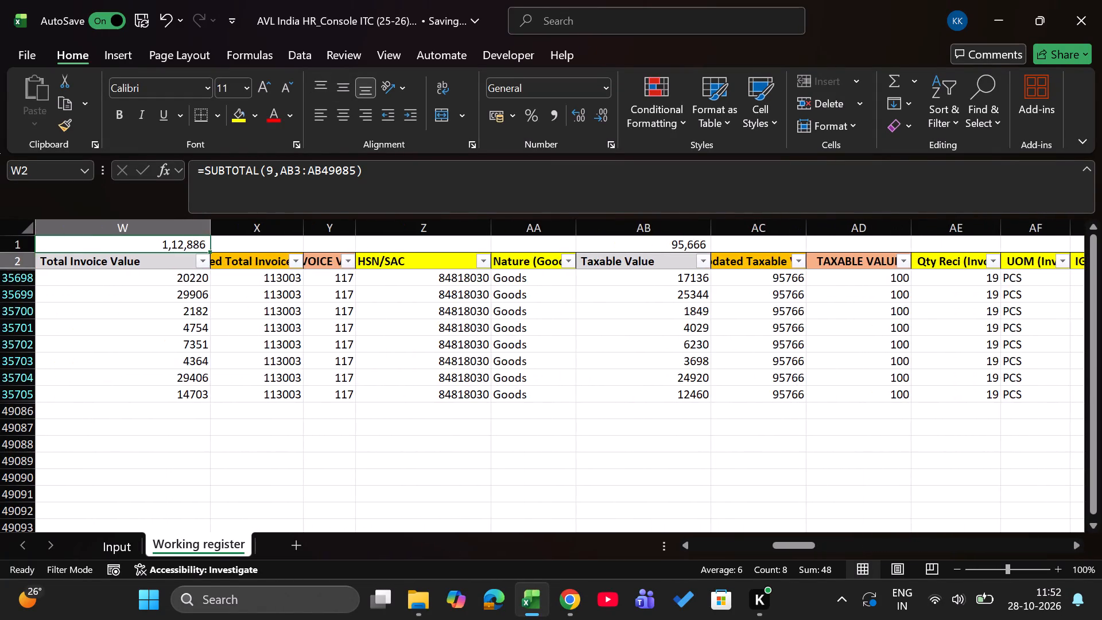
{"action": "key", "text": "Right"}
{"action": "key", "text": "Right"}
{"action": "key", "text": "Right"}
{"action": "key", "text": "Right"}
{"action": "key", "text": "Right"}
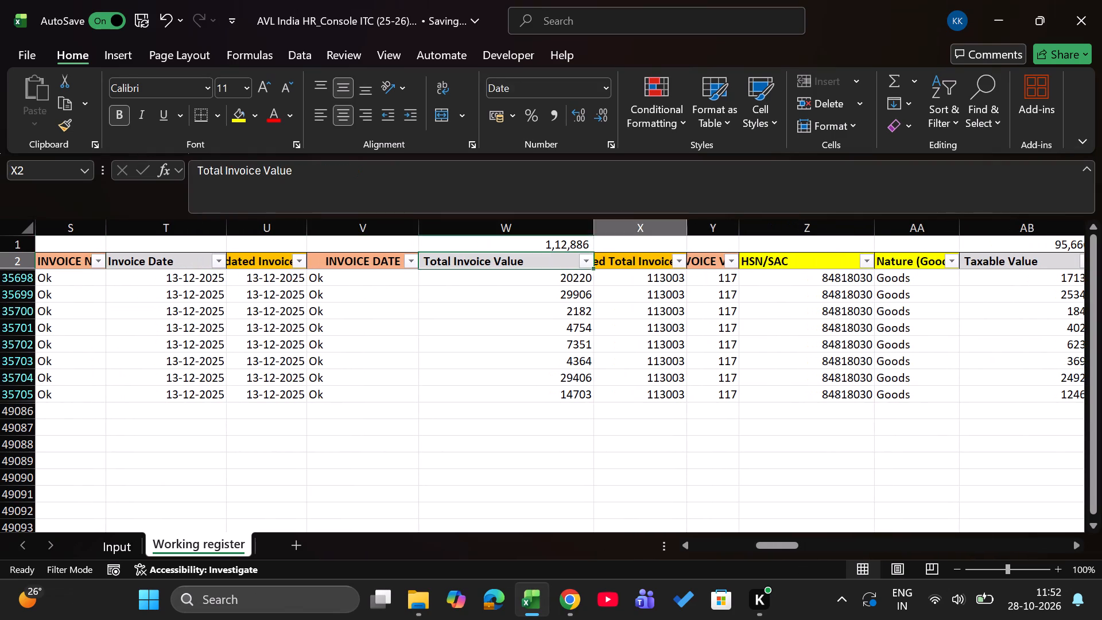
{"action": "key", "text": "Right"}
{"action": "key", "text": "Right"}
{"action": "key", "text": "Up"}
{"action": "key", "text": "ctrl+Right"}
{"action": "key", "text": "Right"}
{"action": "key", "text": "Right"}
{"action": "key", "text": "Right"}
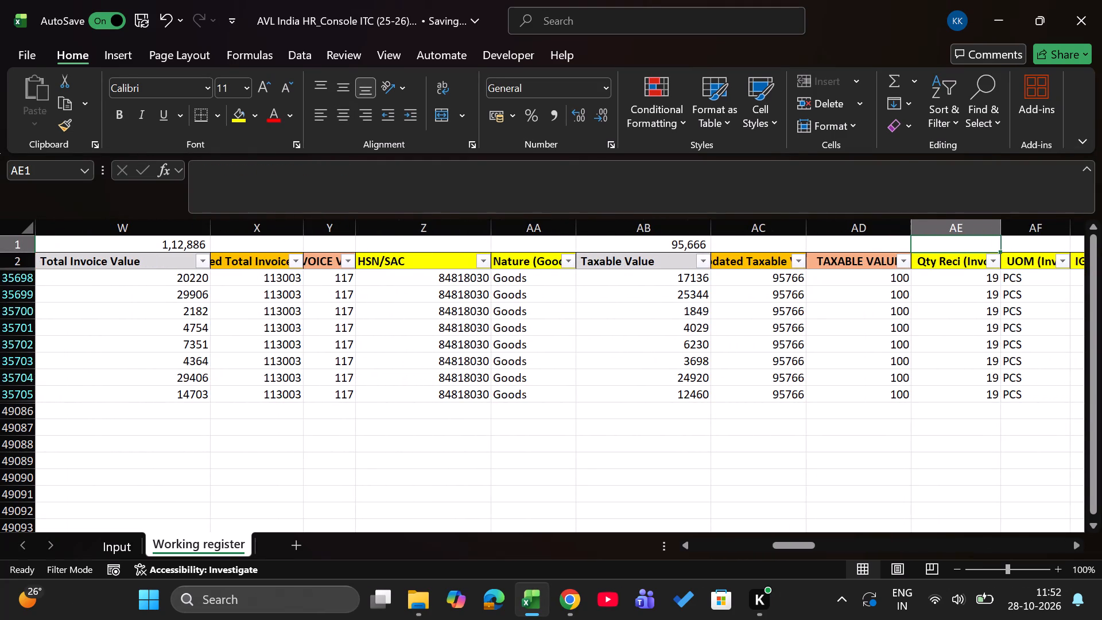
{"action": "left_click", "coordinate": [585, 260]}
{"action": "scroll", "coordinate": [585, 260], "scroll_direction": "right", "scroll_amount": 5}
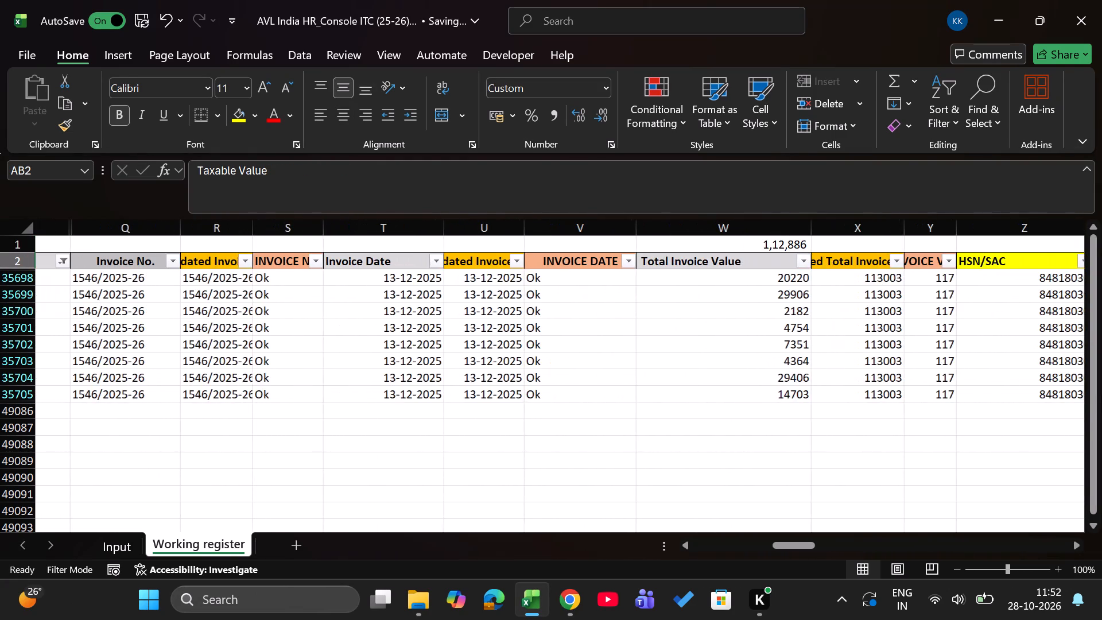
{"action": "scroll", "coordinate": [585, 260], "scroll_direction": "right", "scroll_amount": 2}
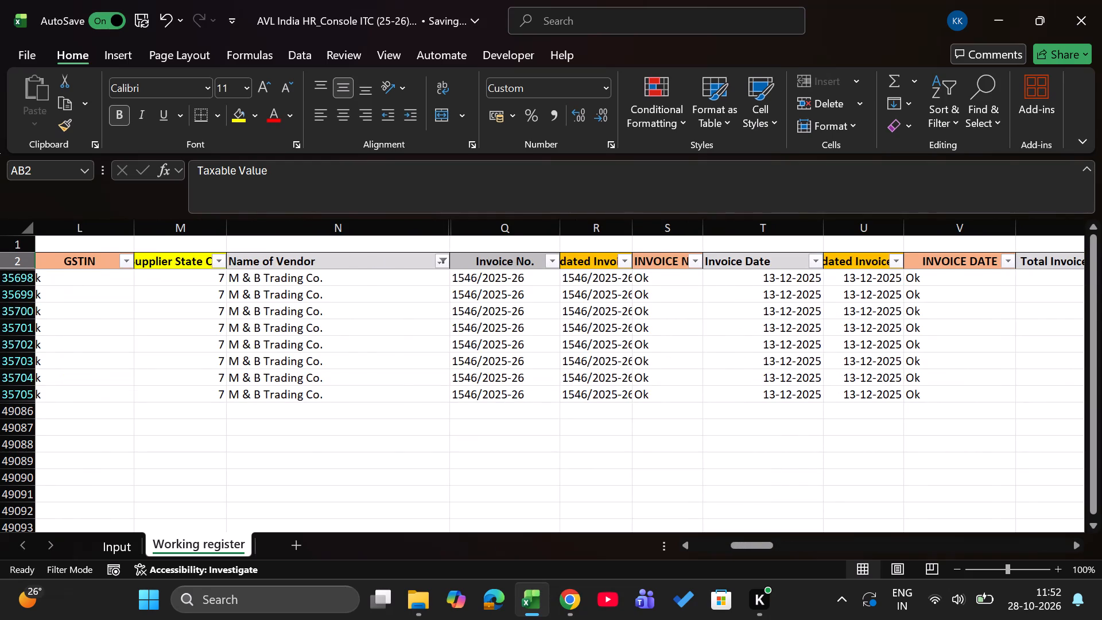
{"action": "scroll", "coordinate": [585, 260], "scroll_direction": "right", "scroll_amount": 1}
Enter Yes as the E-way applicability in row 35698 and fill it down through row 35705.
{"action": "scroll", "coordinate": [585, 260], "scroll_direction": "left", "scroll_amount": 2}
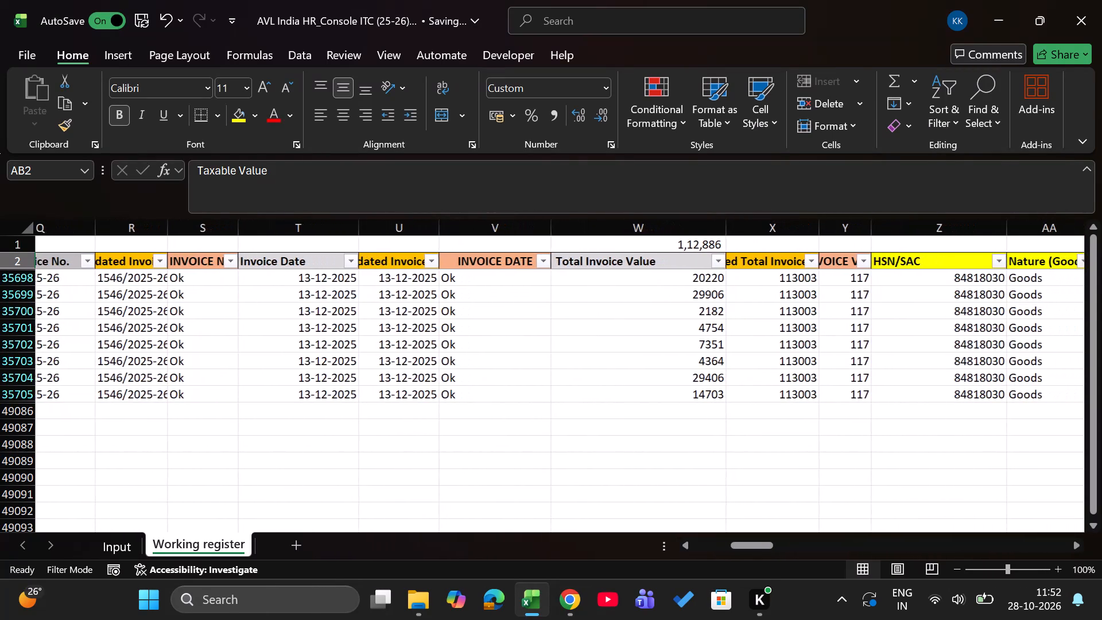
{"action": "scroll", "coordinate": [585, 260], "scroll_direction": "left", "scroll_amount": 3}
{"action": "scroll", "coordinate": [585, 260], "scroll_direction": "right", "scroll_amount": 1}
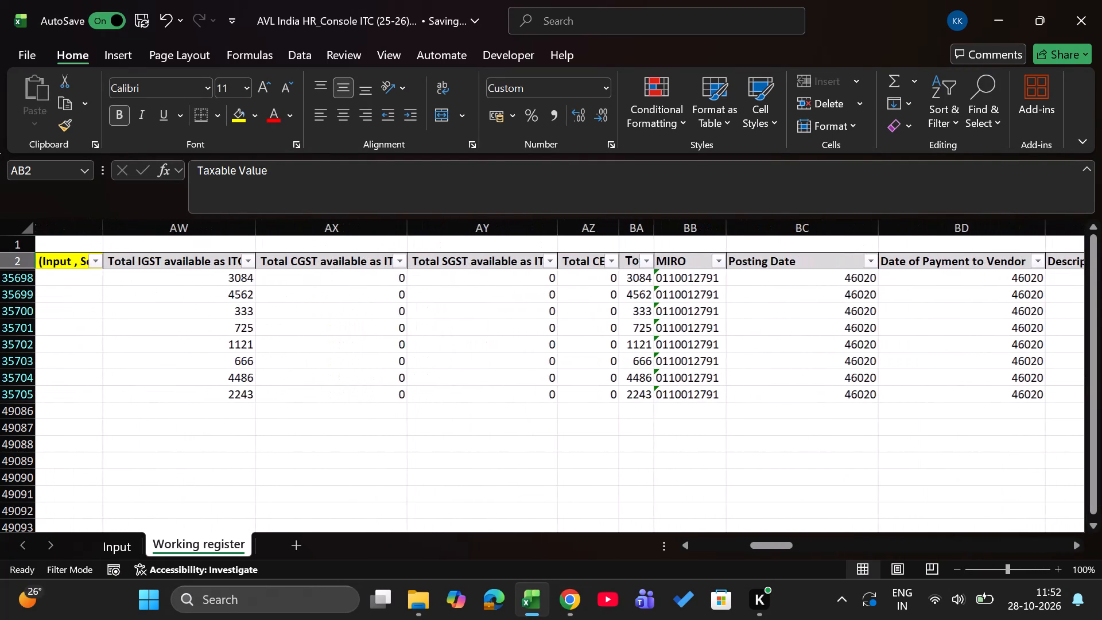
{"action": "scroll", "coordinate": [585, 260], "scroll_direction": "right", "scroll_amount": 1}
{"action": "scroll", "coordinate": [585, 260], "scroll_direction": "left", "scroll_amount": 1}
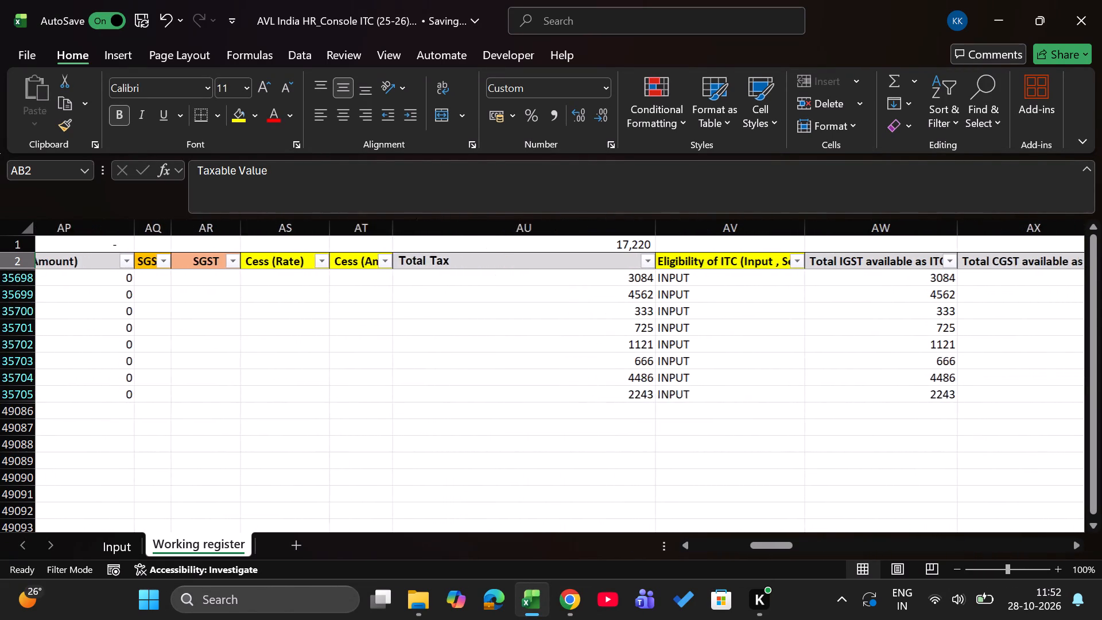
{"action": "scroll", "coordinate": [585, 260], "scroll_direction": "left", "scroll_amount": 4}
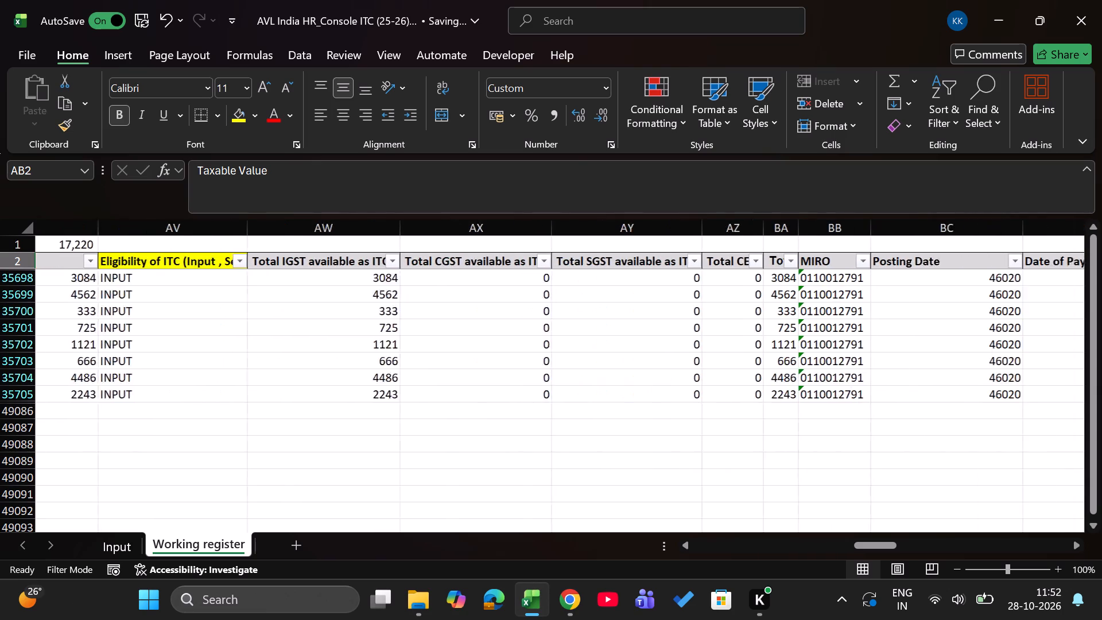
{"action": "scroll", "coordinate": [585, 260], "scroll_direction": "left", "scroll_amount": 4}
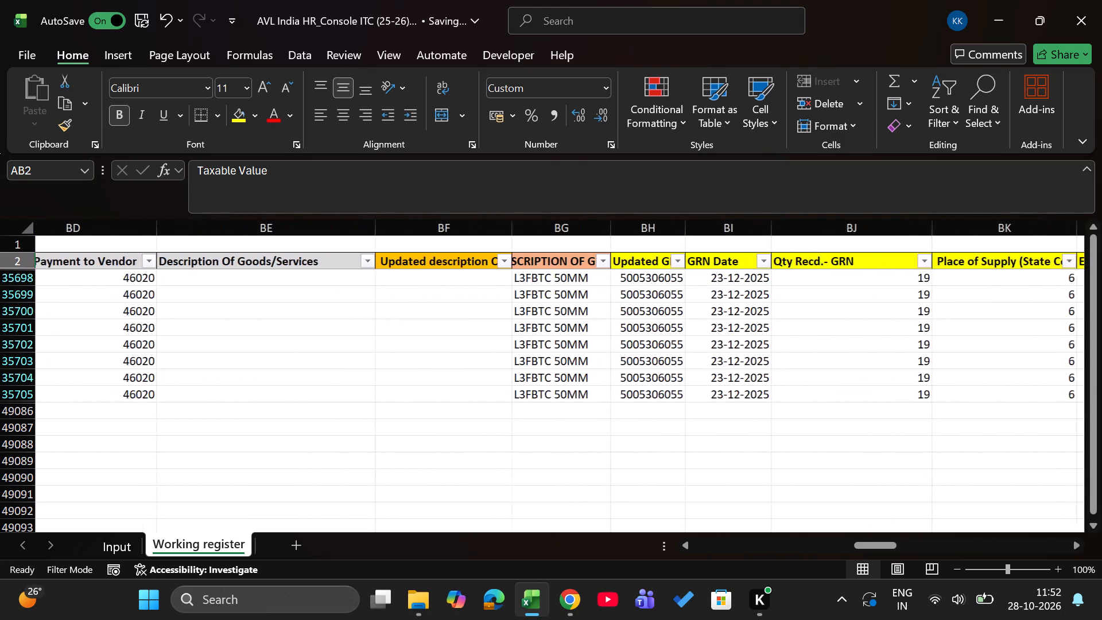
{"action": "scroll", "coordinate": [585, 260], "scroll_direction": "left", "scroll_amount": 5}
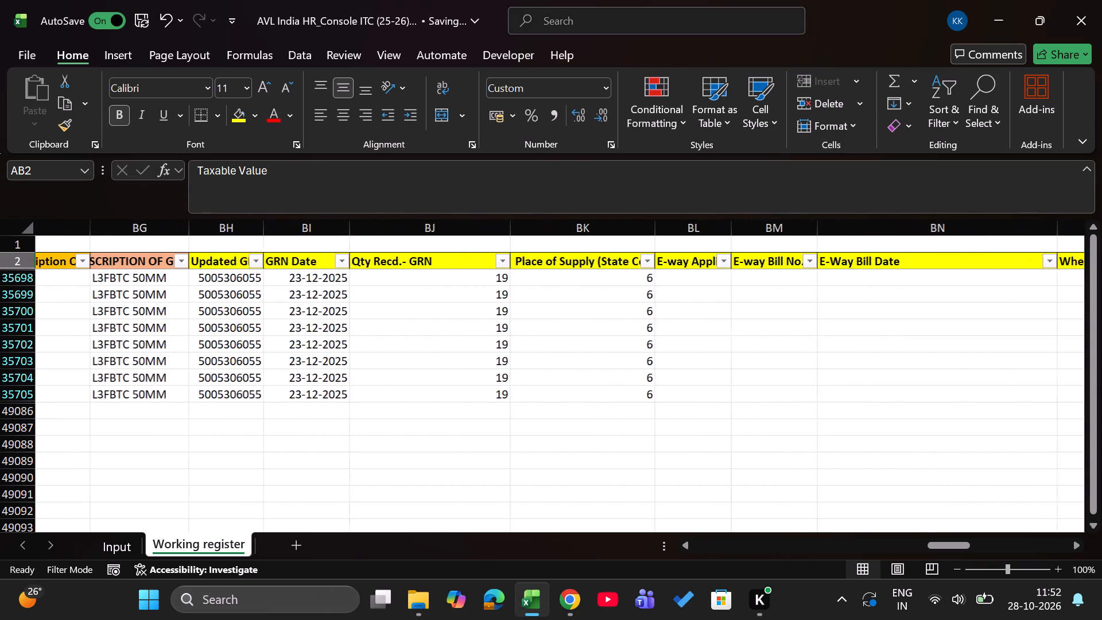
{"action": "scroll", "coordinate": [585, 260], "scroll_direction": "left", "scroll_amount": 1}
{"action": "left_click", "coordinate": [674, 274]}
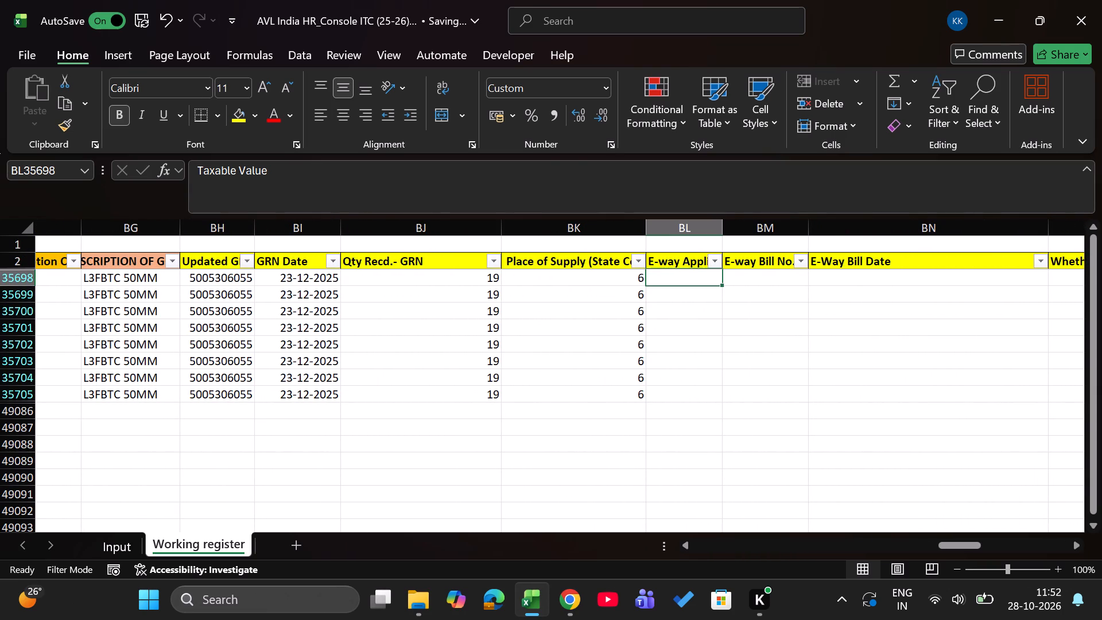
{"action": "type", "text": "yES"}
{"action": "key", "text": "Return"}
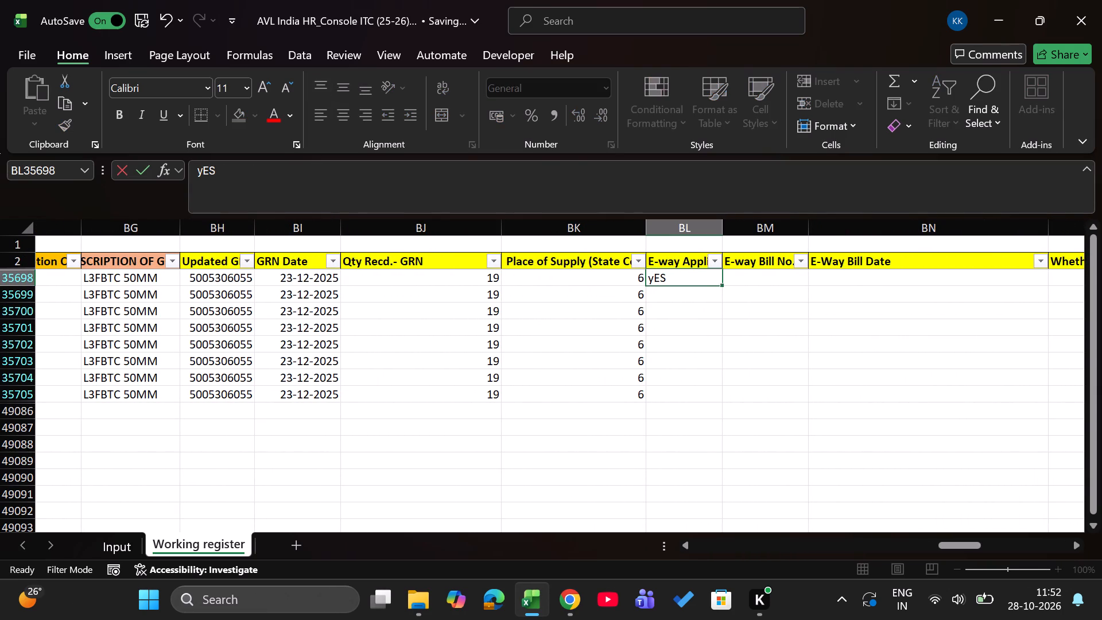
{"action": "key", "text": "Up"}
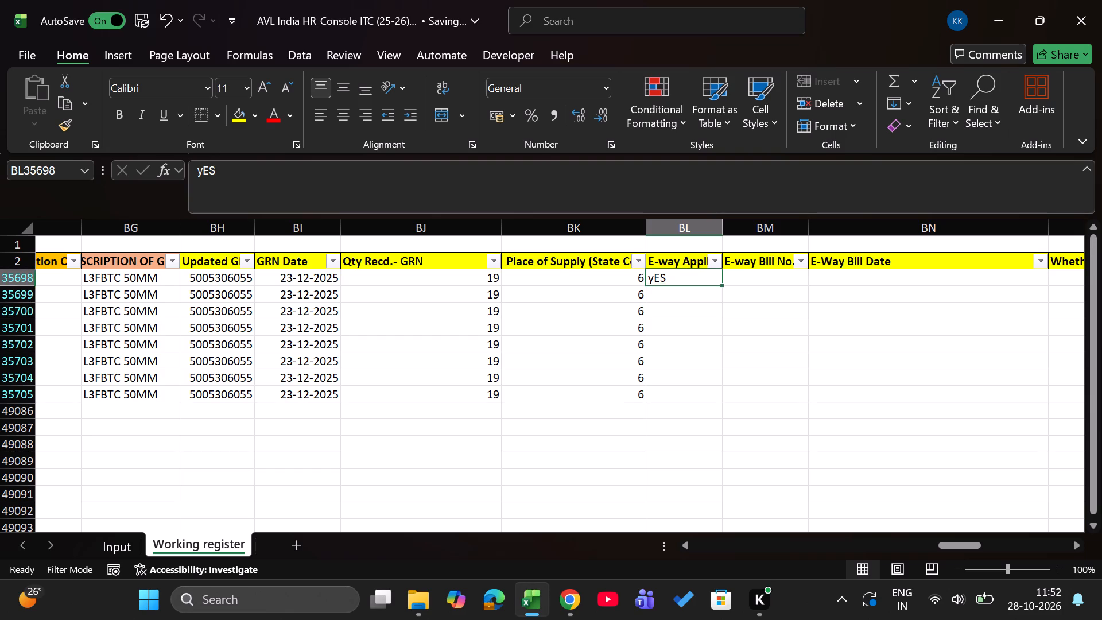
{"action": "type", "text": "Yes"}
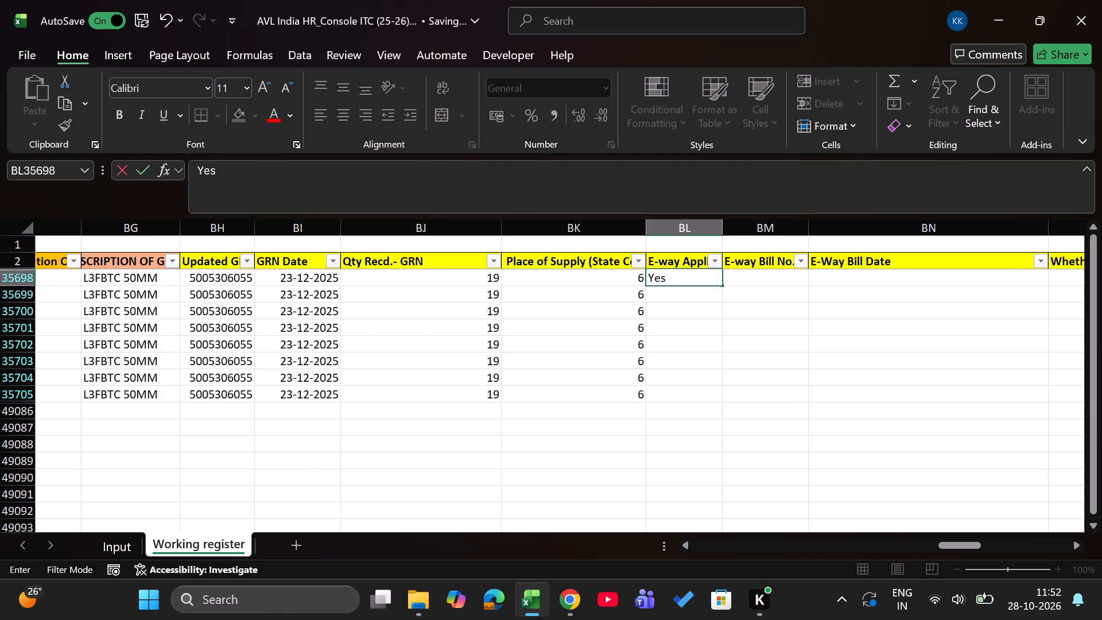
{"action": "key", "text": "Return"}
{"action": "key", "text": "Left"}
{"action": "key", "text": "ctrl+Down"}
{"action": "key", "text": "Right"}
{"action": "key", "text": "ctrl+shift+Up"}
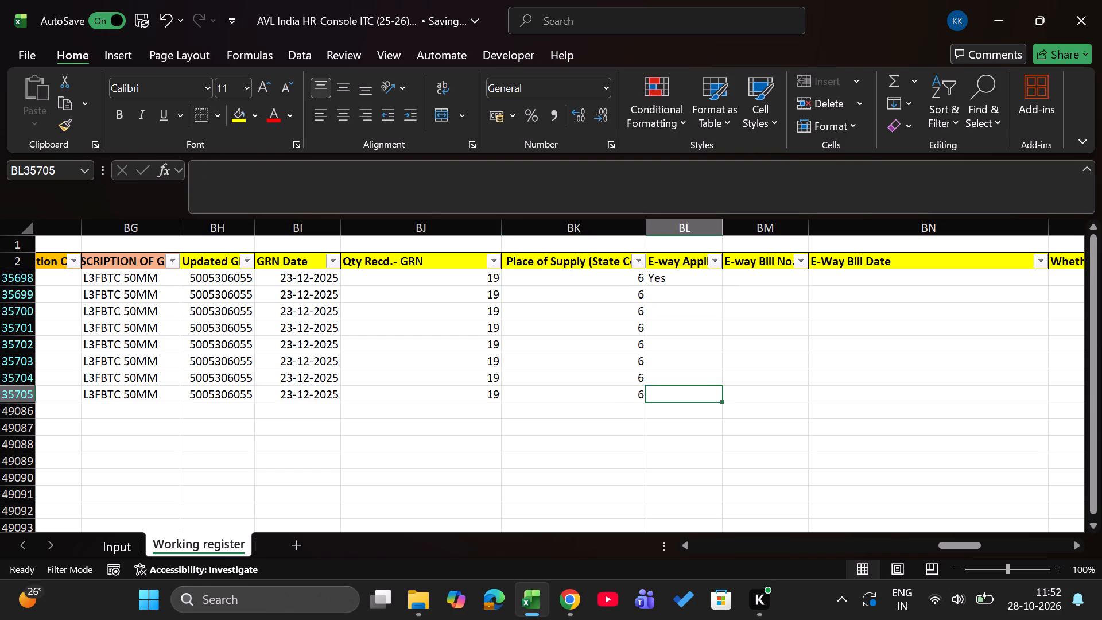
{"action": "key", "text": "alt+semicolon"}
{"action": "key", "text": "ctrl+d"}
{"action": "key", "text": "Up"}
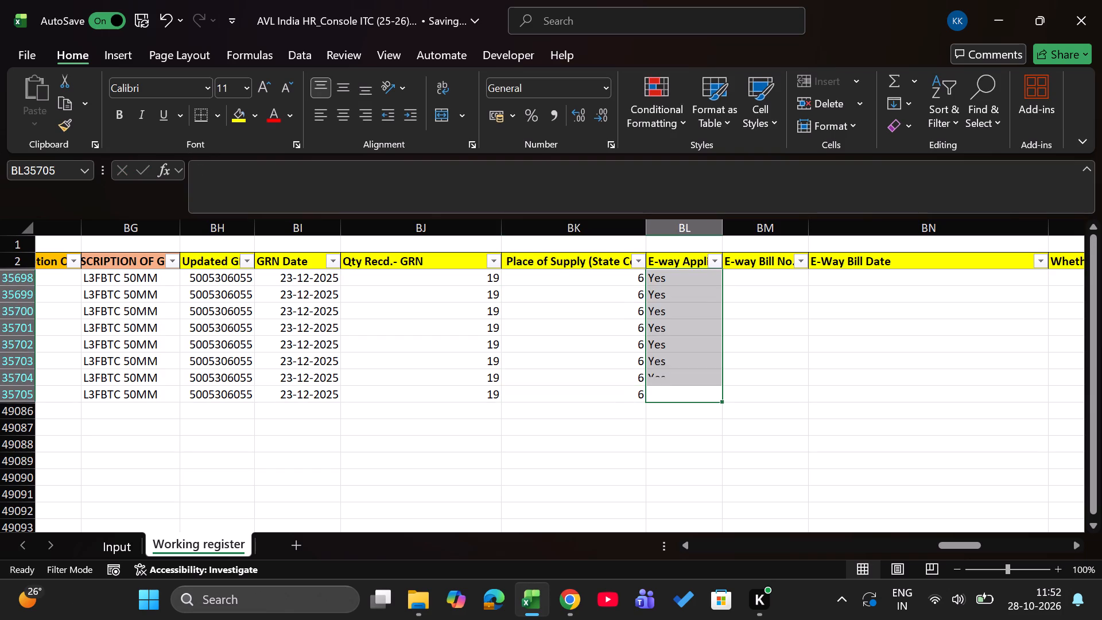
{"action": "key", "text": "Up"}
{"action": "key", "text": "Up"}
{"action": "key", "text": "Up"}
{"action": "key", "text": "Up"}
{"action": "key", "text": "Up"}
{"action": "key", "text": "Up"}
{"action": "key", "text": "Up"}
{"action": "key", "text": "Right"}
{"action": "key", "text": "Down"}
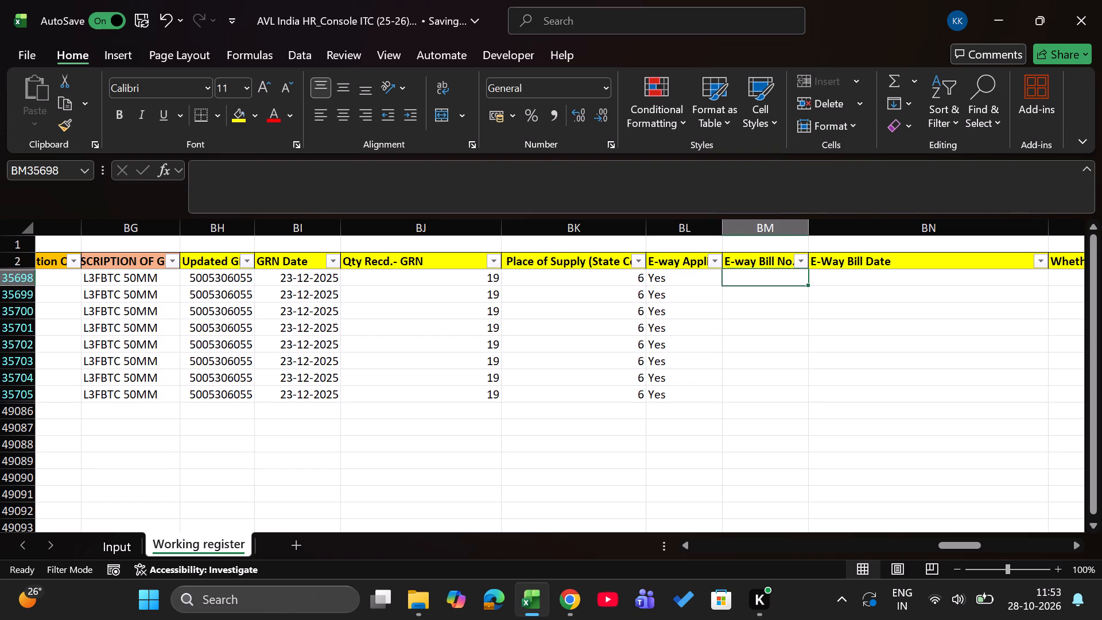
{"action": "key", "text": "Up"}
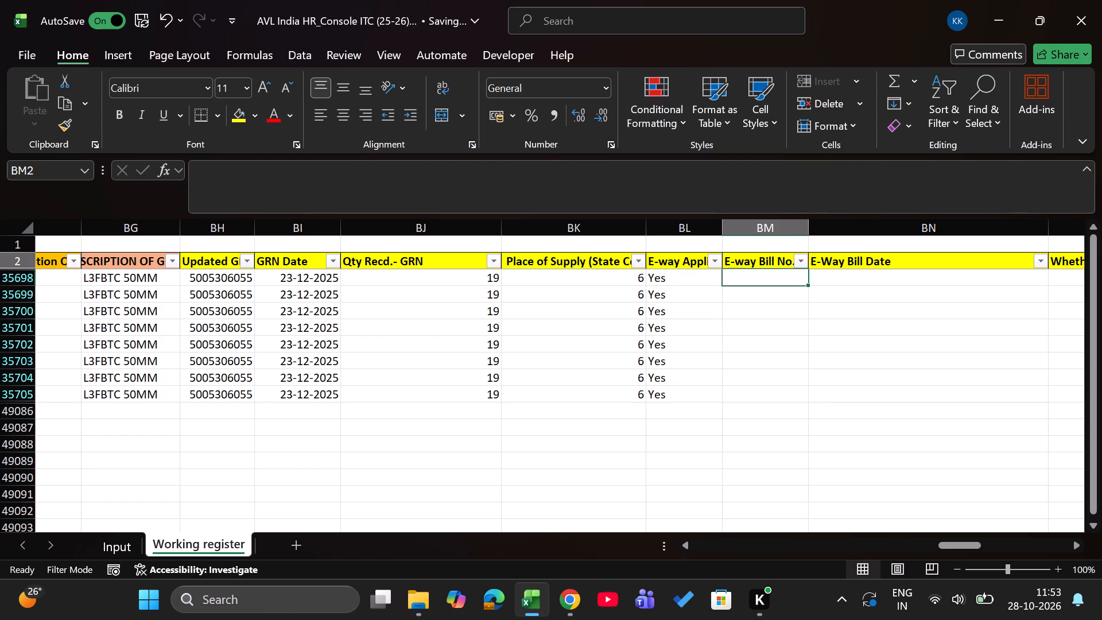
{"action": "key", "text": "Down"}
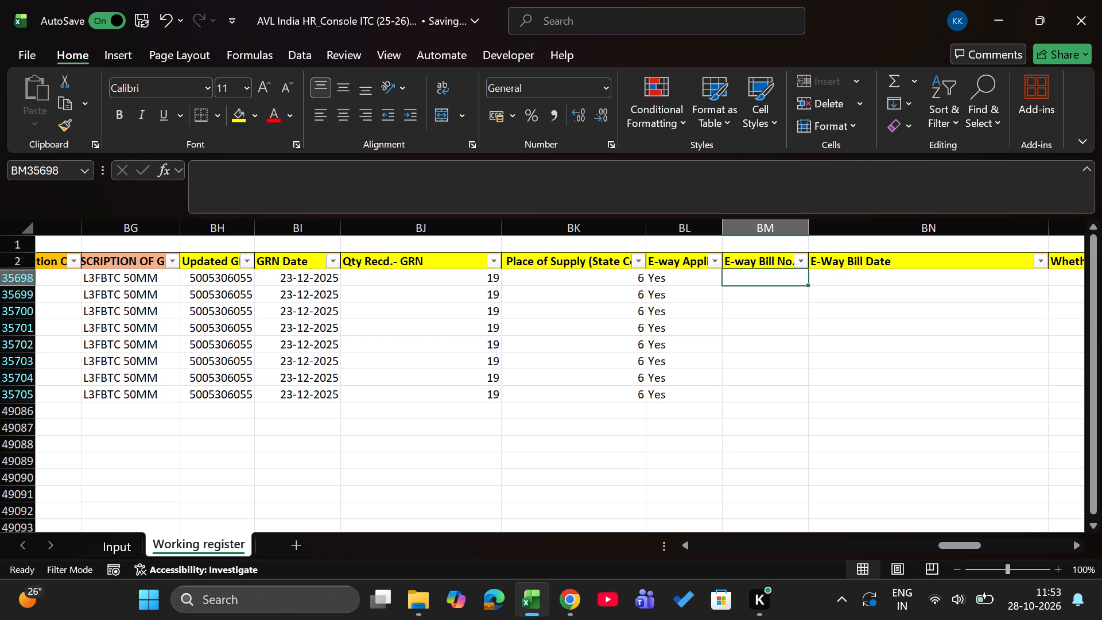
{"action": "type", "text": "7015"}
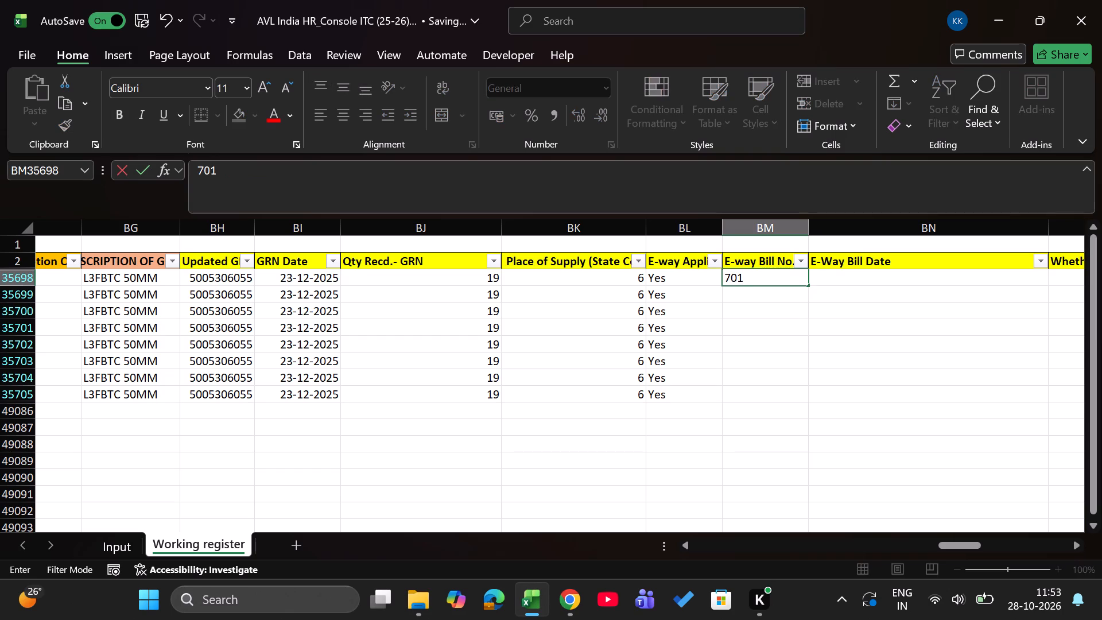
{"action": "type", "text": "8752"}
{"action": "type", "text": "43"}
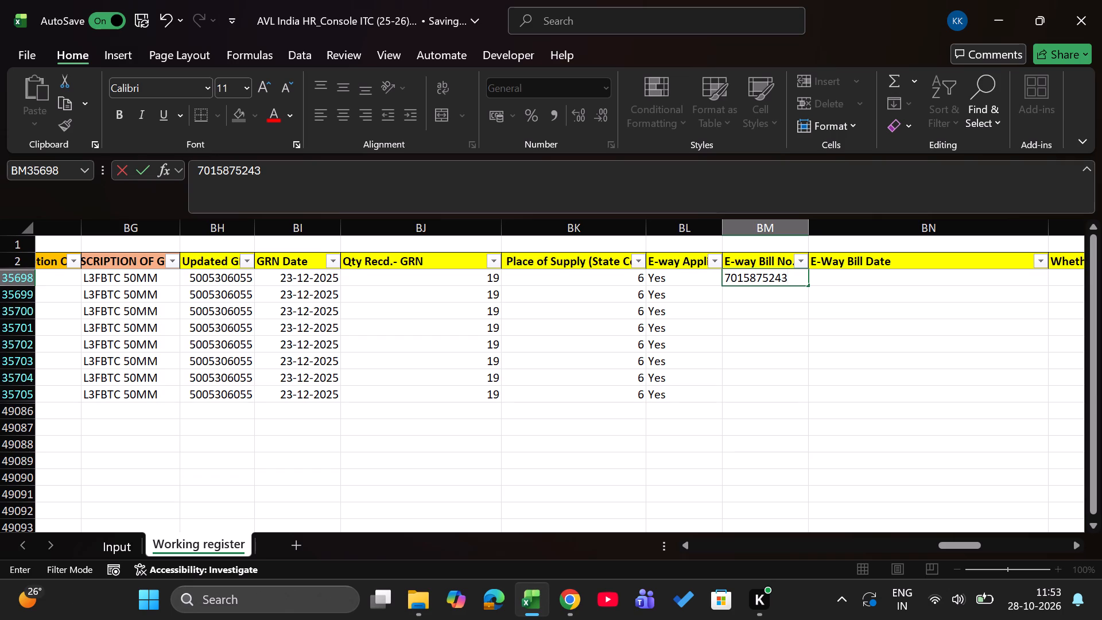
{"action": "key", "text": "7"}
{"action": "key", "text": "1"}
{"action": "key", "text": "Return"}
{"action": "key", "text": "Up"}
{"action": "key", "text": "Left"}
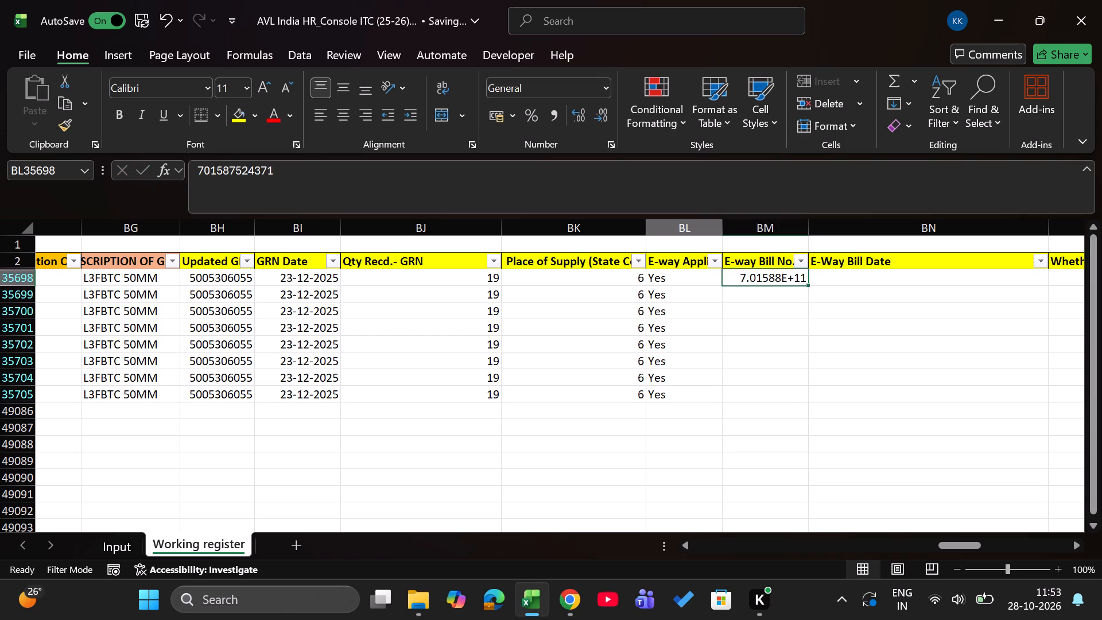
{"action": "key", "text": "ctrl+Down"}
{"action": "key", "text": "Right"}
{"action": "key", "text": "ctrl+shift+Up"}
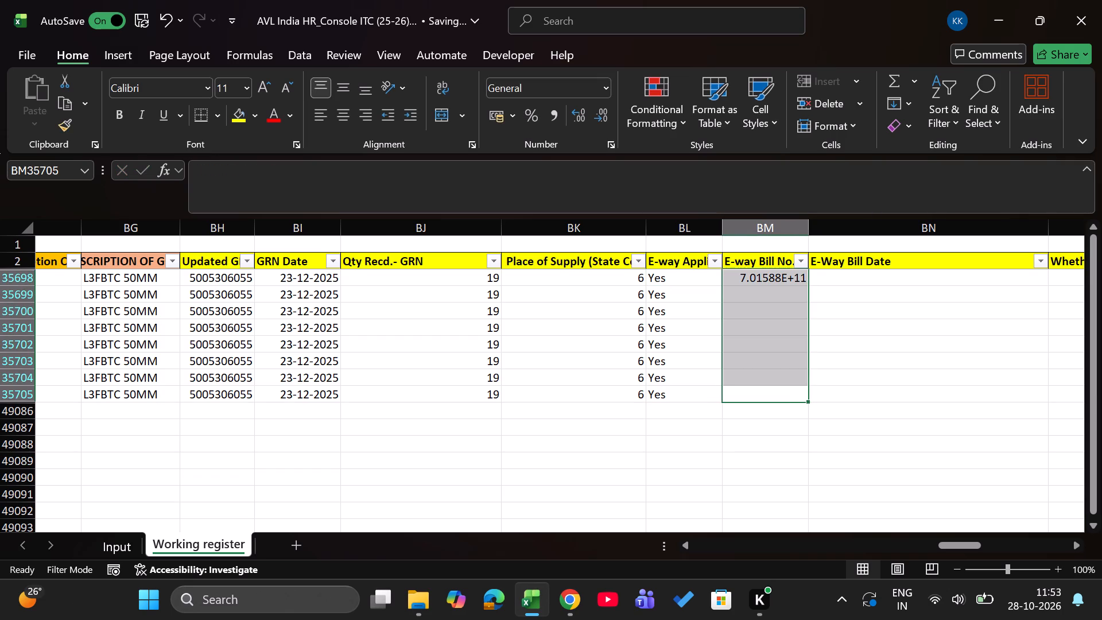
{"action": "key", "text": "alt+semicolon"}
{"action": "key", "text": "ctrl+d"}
Enter 13-12-2025 as the E-Way Bill Date in row 35698 and fill it down through row 35705.
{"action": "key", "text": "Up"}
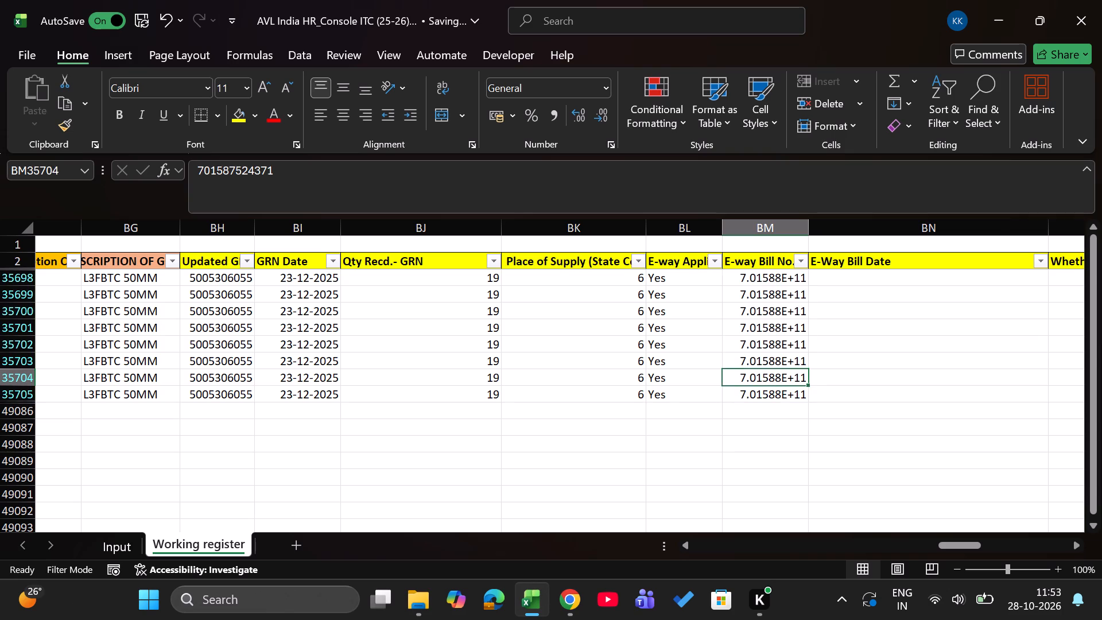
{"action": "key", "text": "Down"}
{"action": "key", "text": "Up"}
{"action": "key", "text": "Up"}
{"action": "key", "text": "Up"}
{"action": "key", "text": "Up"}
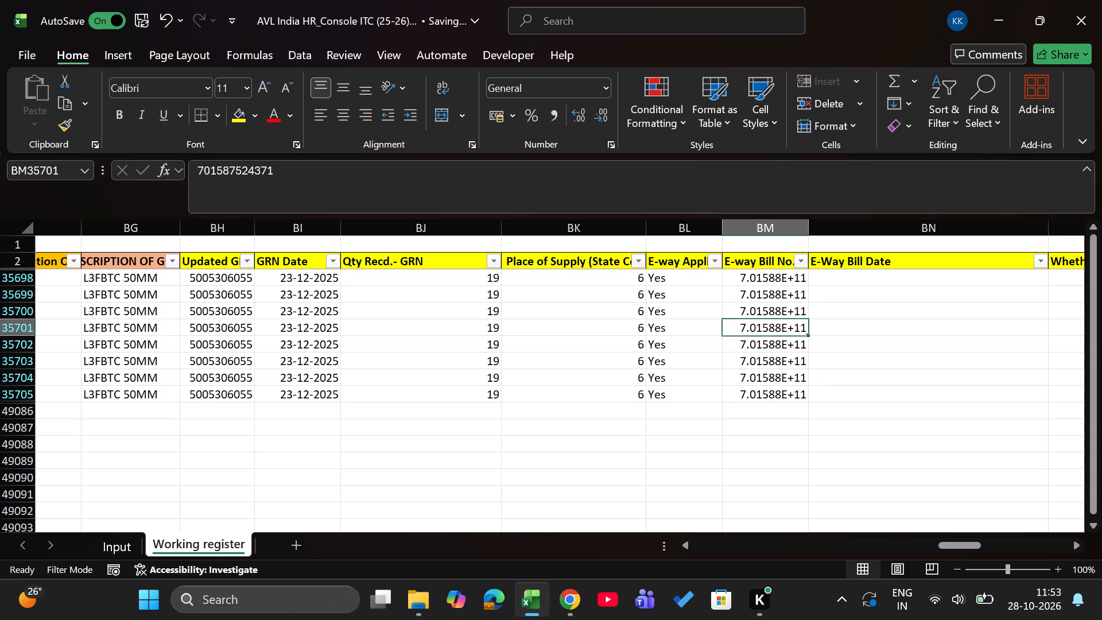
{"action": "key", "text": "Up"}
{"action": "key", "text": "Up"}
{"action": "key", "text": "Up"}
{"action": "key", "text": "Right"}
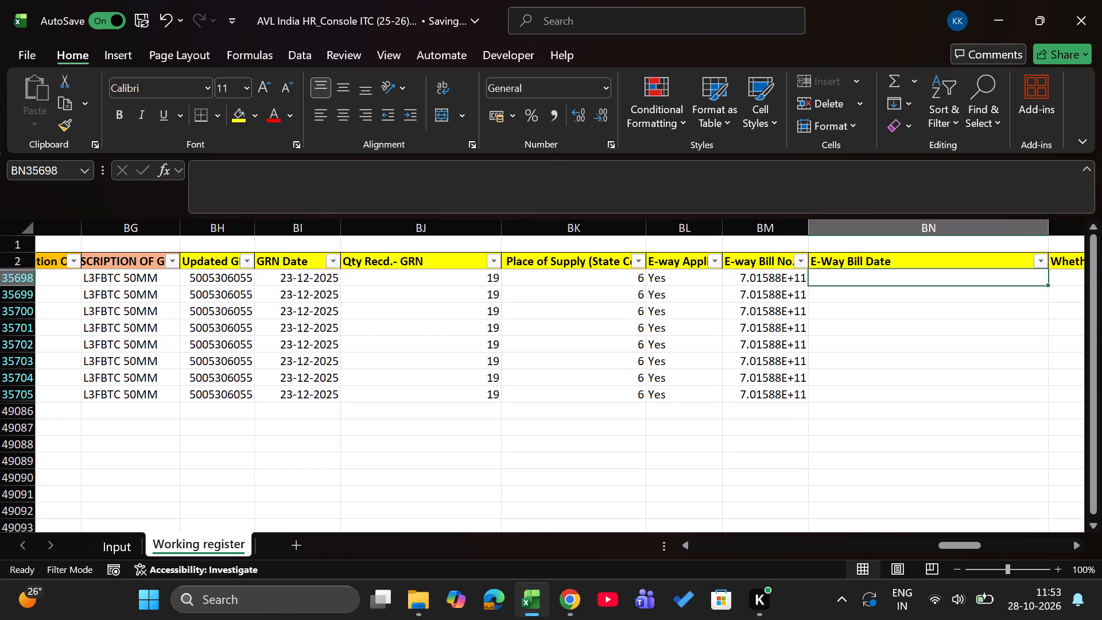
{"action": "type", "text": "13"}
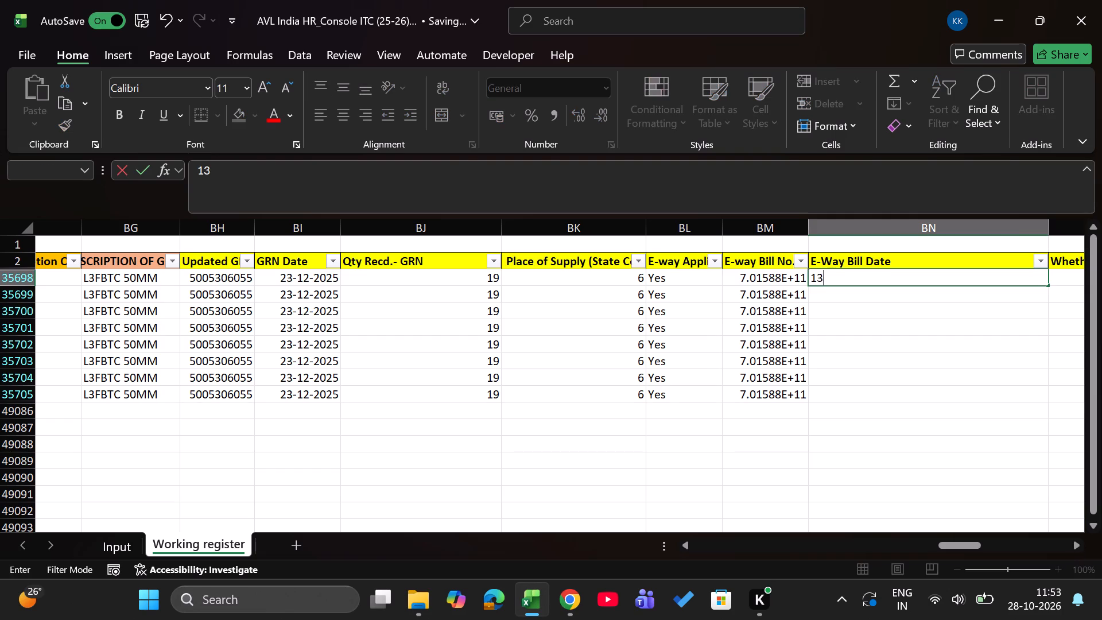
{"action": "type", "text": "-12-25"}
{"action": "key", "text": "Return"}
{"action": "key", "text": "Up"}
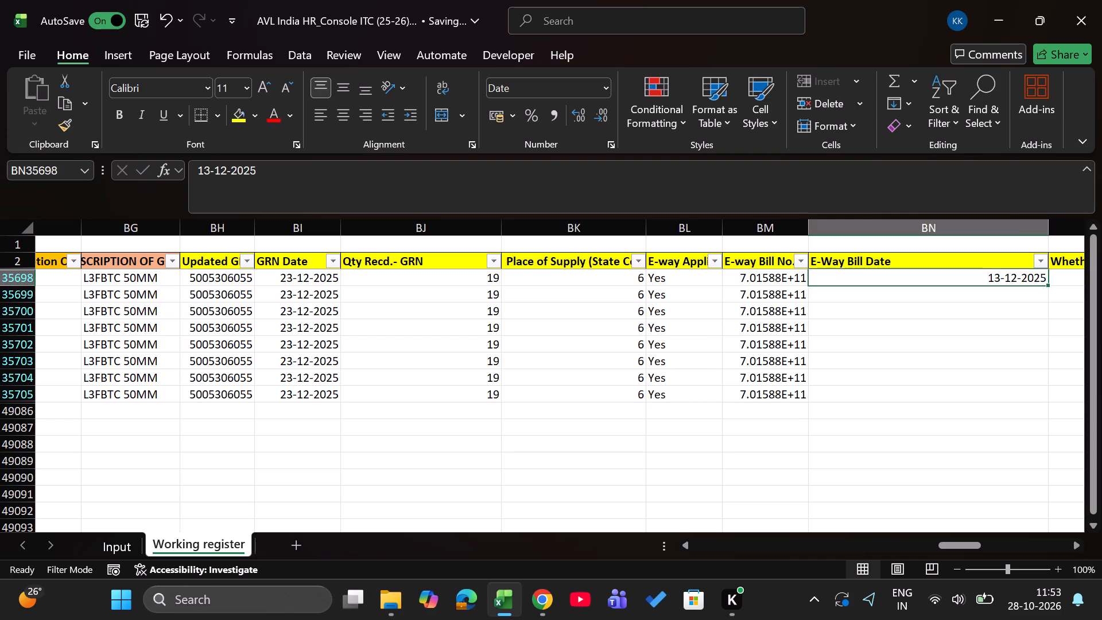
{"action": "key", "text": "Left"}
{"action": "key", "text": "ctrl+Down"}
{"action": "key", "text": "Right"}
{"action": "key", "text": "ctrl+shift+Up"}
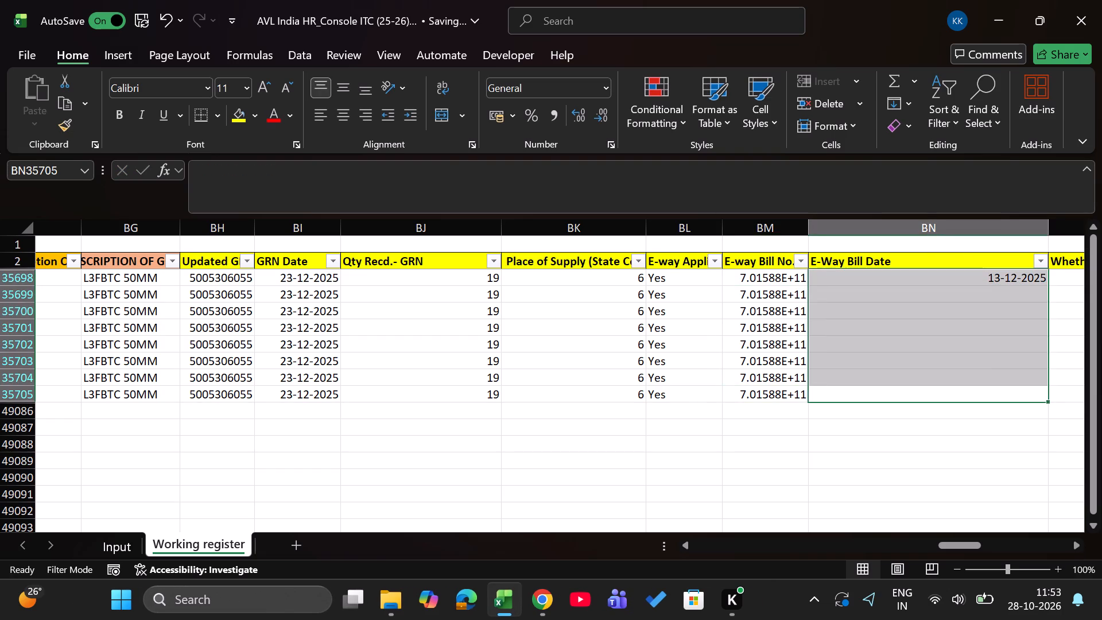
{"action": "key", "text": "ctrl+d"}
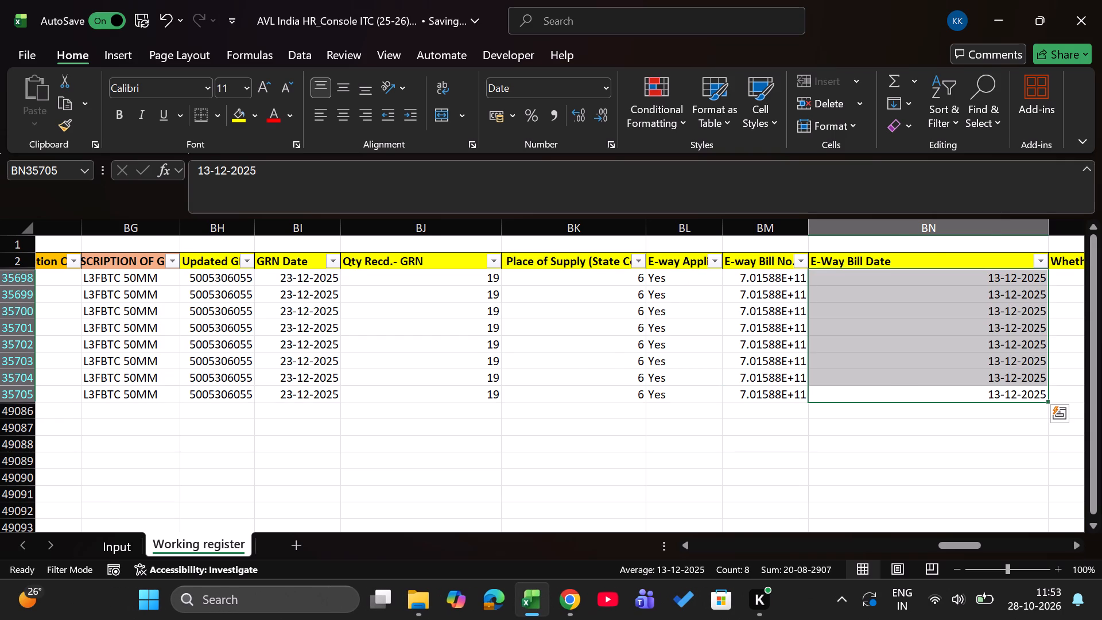
Enter Yes for Whether IRN (E-INV) attached with Invoice in row 35698 and fill it down through row 35705.
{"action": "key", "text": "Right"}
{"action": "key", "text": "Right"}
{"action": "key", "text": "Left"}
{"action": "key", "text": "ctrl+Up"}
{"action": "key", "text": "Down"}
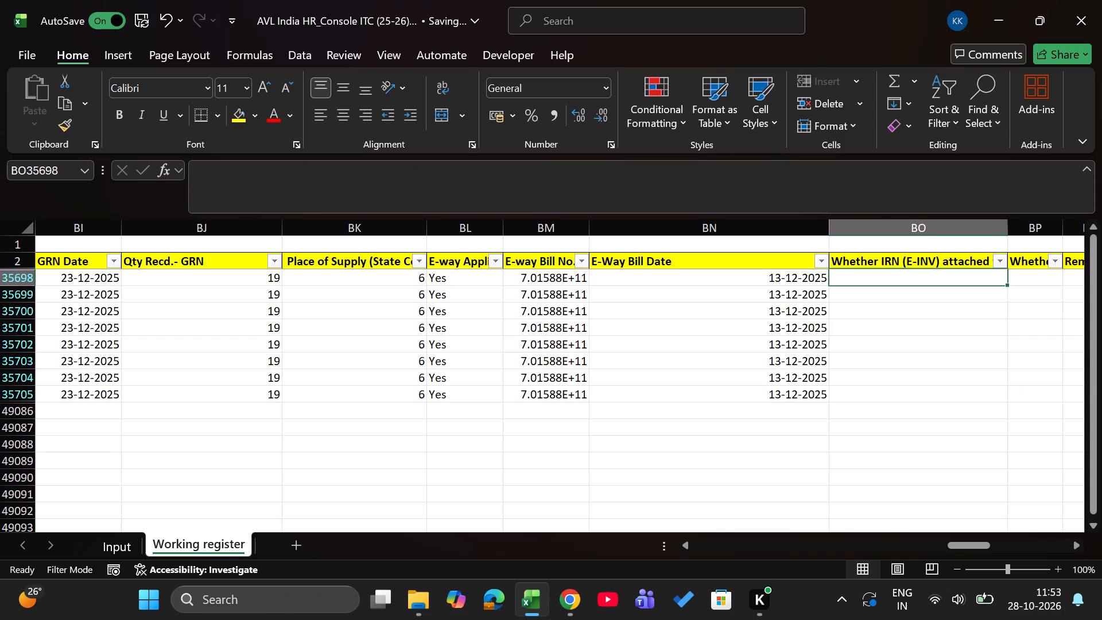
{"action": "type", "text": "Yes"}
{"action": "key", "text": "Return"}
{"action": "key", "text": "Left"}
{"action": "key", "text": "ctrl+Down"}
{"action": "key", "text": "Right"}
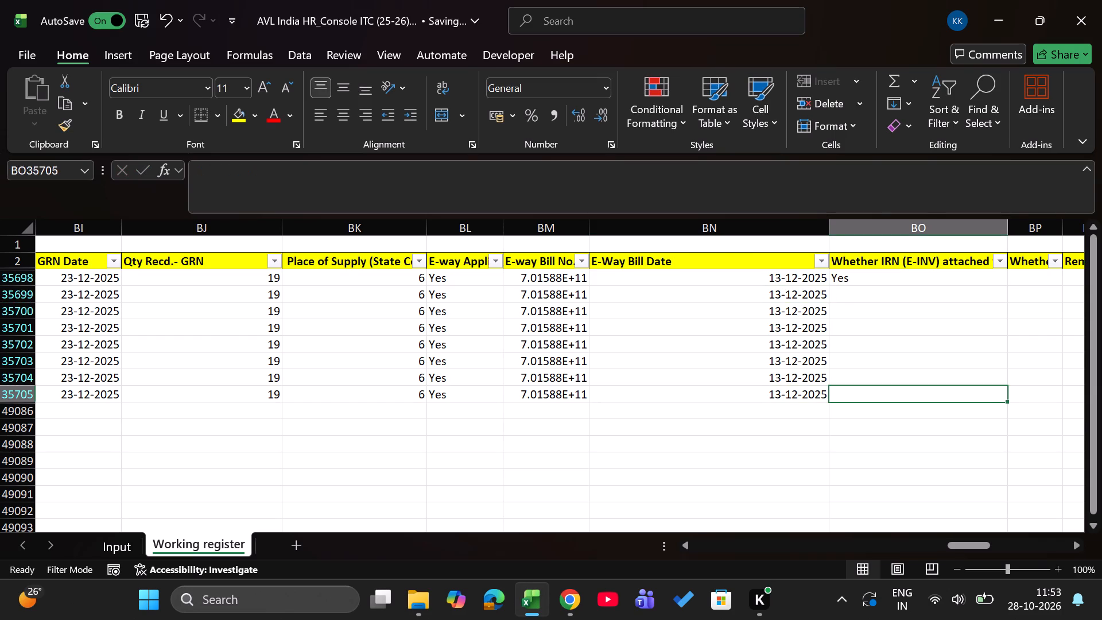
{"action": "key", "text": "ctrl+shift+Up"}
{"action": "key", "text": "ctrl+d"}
Enter Yes for Whether Invoice to be Checked in row 35698 and fill it down through row 35705.
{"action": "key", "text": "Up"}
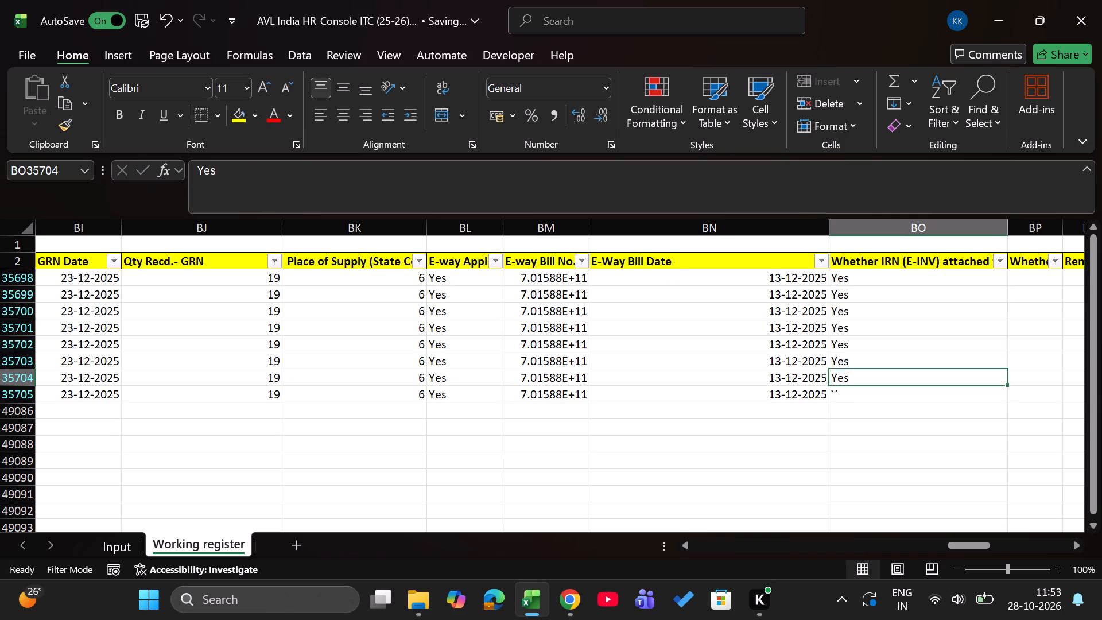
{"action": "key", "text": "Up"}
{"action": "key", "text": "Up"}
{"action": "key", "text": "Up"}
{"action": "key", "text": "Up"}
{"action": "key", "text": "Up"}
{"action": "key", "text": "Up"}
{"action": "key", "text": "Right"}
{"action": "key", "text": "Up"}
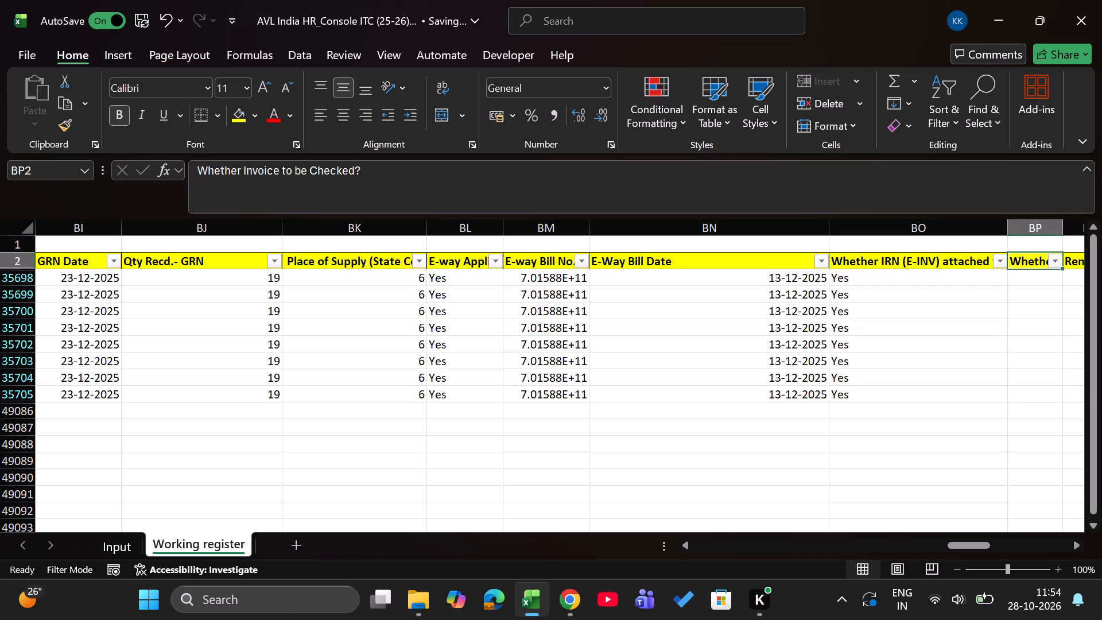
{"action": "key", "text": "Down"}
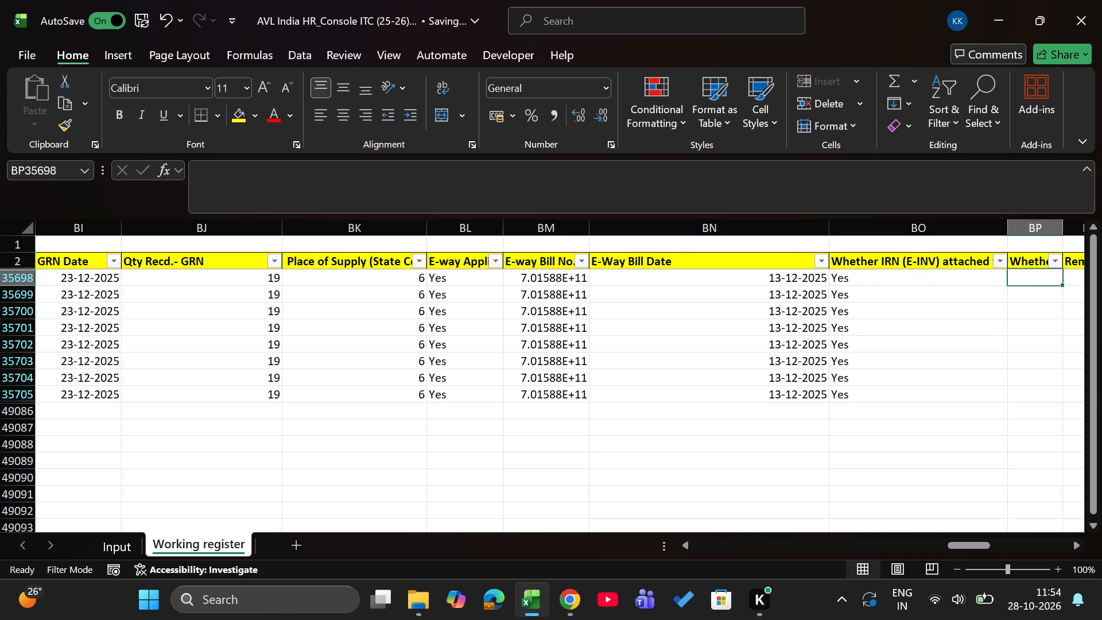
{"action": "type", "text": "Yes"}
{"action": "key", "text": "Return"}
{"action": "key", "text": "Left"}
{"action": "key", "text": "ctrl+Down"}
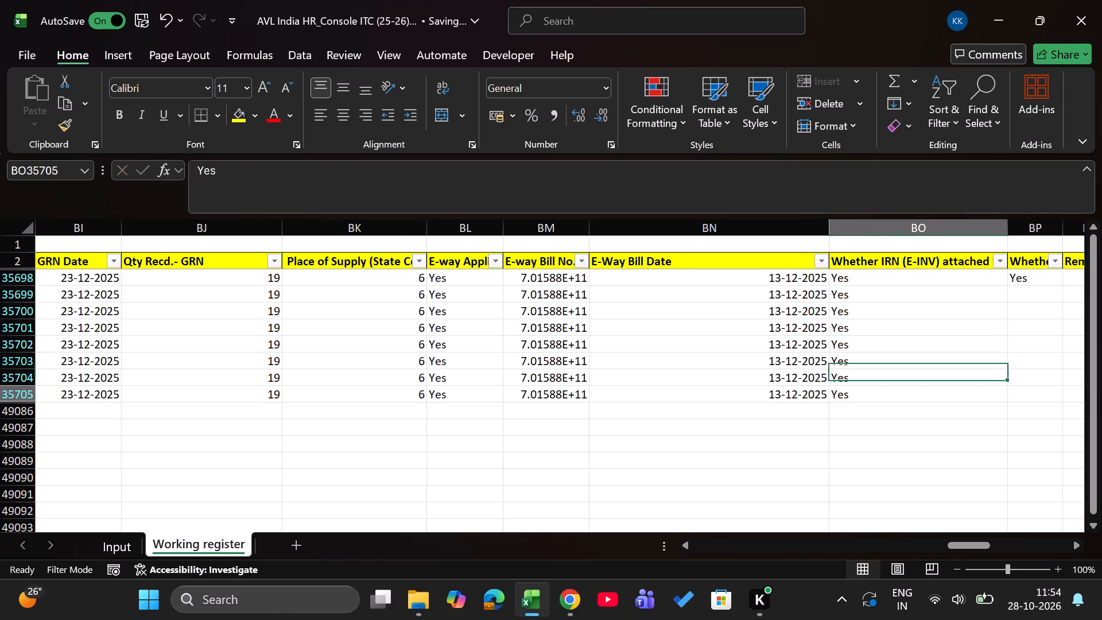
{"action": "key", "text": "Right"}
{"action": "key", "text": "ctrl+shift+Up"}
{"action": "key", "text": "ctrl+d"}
Review the Remark columns and the completed e-way bill, place of supply and GRN entries for rows 35698 to 35705.
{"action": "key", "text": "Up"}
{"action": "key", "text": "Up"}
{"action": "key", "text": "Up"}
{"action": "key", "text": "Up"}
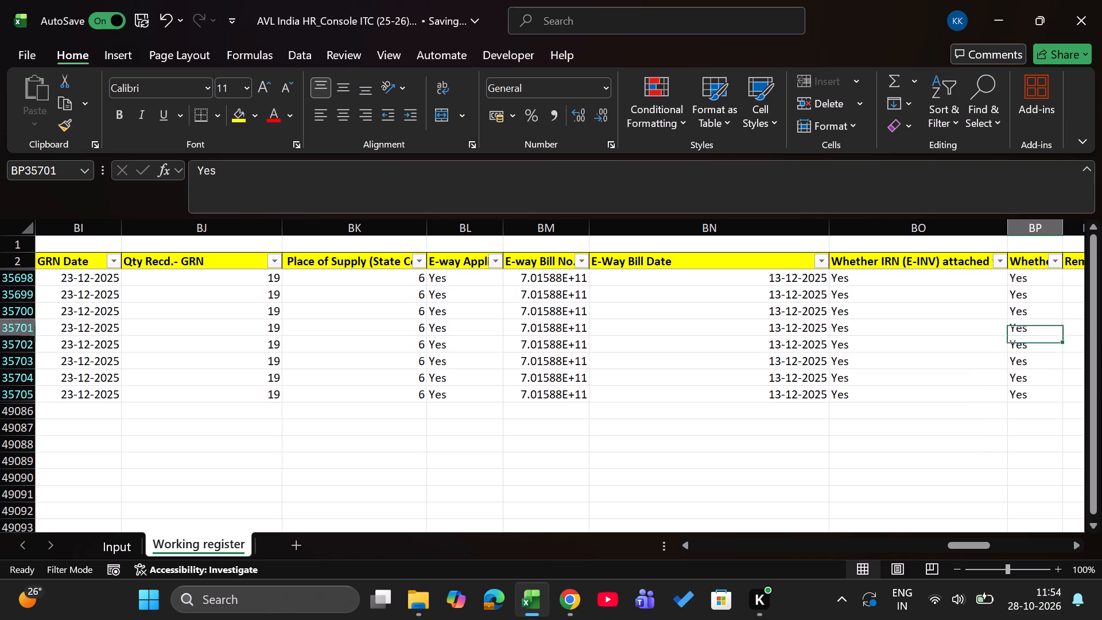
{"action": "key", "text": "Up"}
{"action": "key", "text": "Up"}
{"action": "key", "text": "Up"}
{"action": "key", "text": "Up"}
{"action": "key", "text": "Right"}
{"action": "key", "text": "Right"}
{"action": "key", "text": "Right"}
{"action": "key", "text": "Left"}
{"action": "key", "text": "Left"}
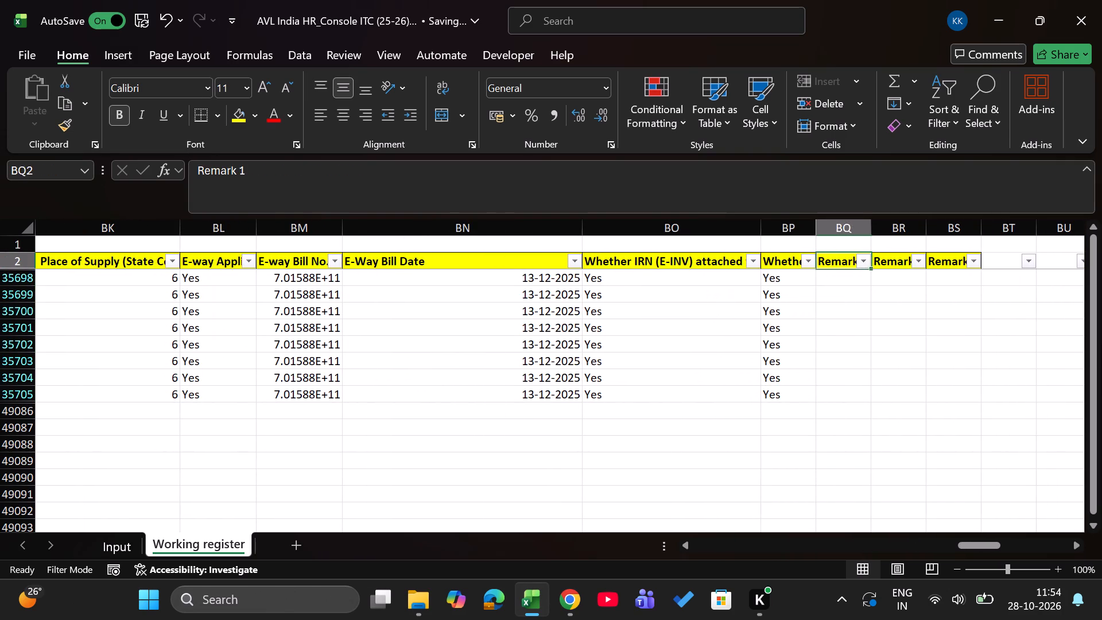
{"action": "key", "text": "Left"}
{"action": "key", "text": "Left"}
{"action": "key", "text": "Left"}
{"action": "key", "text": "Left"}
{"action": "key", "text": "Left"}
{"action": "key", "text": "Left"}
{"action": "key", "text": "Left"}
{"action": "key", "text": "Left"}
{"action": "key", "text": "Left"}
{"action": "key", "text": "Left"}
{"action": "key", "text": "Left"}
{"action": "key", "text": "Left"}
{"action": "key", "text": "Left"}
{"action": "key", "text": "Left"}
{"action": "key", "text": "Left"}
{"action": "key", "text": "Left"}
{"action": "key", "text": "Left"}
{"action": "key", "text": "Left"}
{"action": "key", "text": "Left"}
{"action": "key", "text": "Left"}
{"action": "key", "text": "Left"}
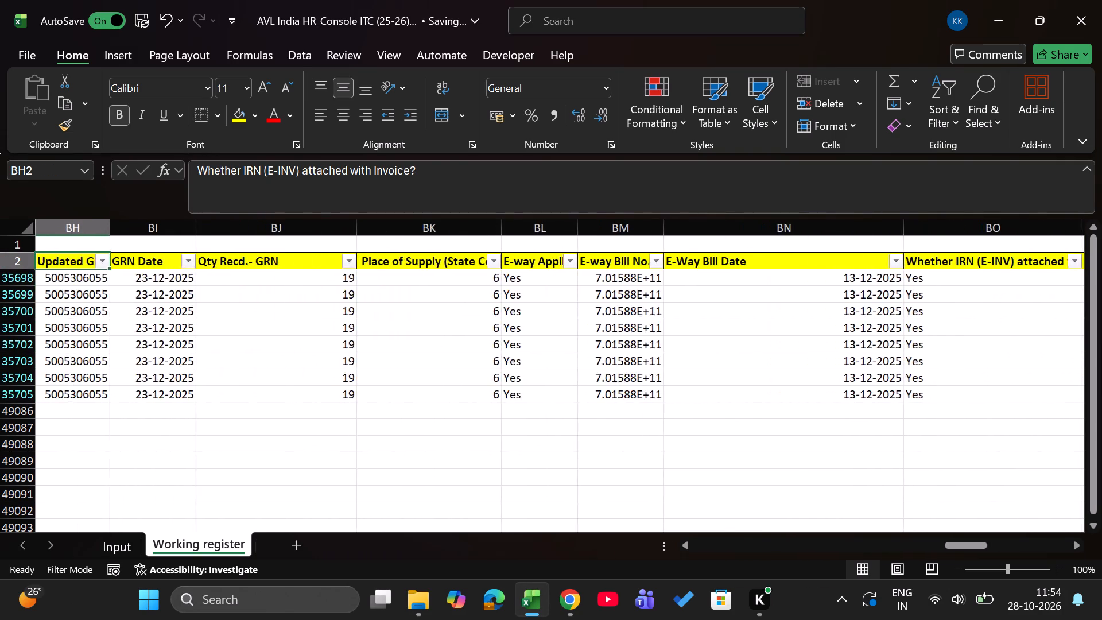
{"action": "scroll", "coordinate": [534, 301], "scroll_direction": "right", "scroll_amount": 3}
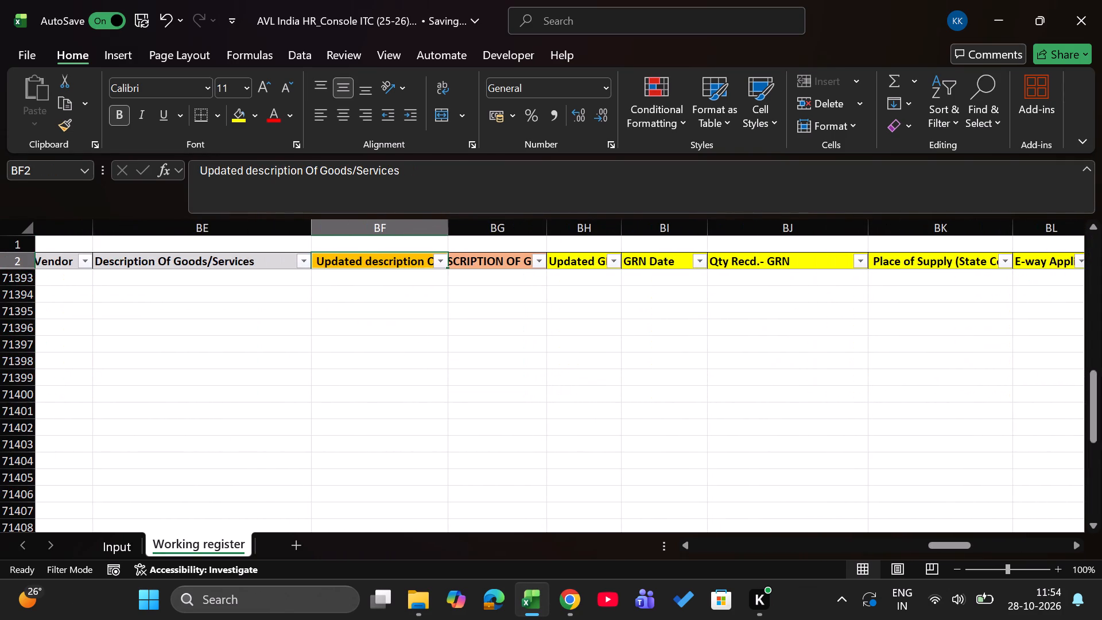
Copy L3FBTC 50MM from column BG into Updated description Of Goods/Services in row 35698 and fill it down through row 35705.
{"action": "key", "text": "Down"}
{"action": "key", "text": "Right"}
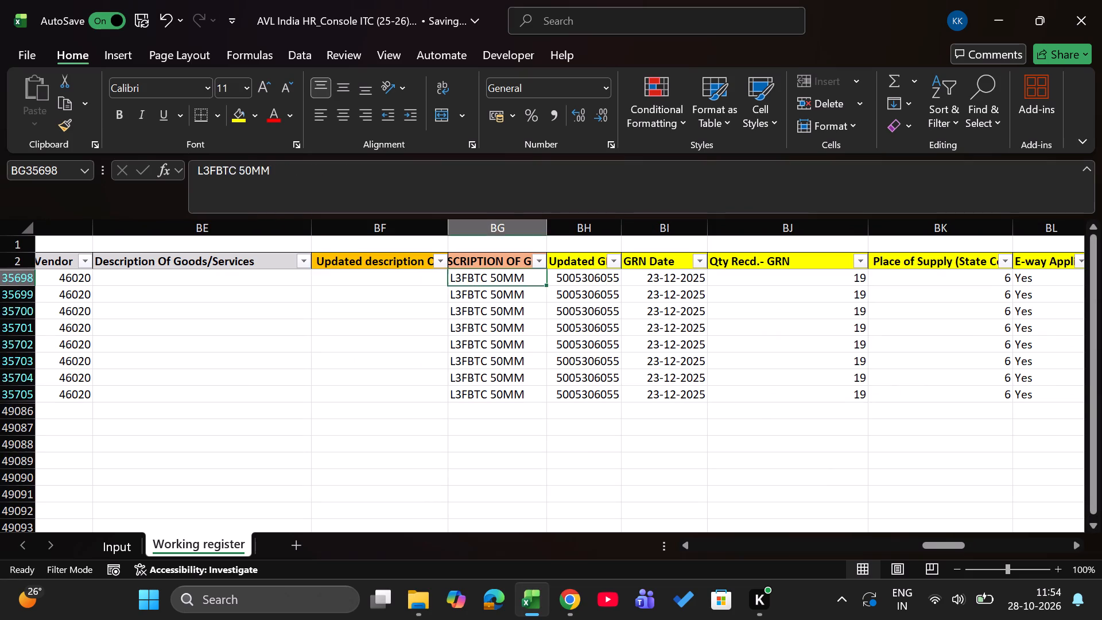
{"action": "key", "text": "Right"}
{"action": "key", "text": "Up"}
{"action": "key", "text": "Left"}
{"action": "key", "text": "Left"}
{"action": "key", "text": "Left"}
{"action": "key", "text": "Right"}
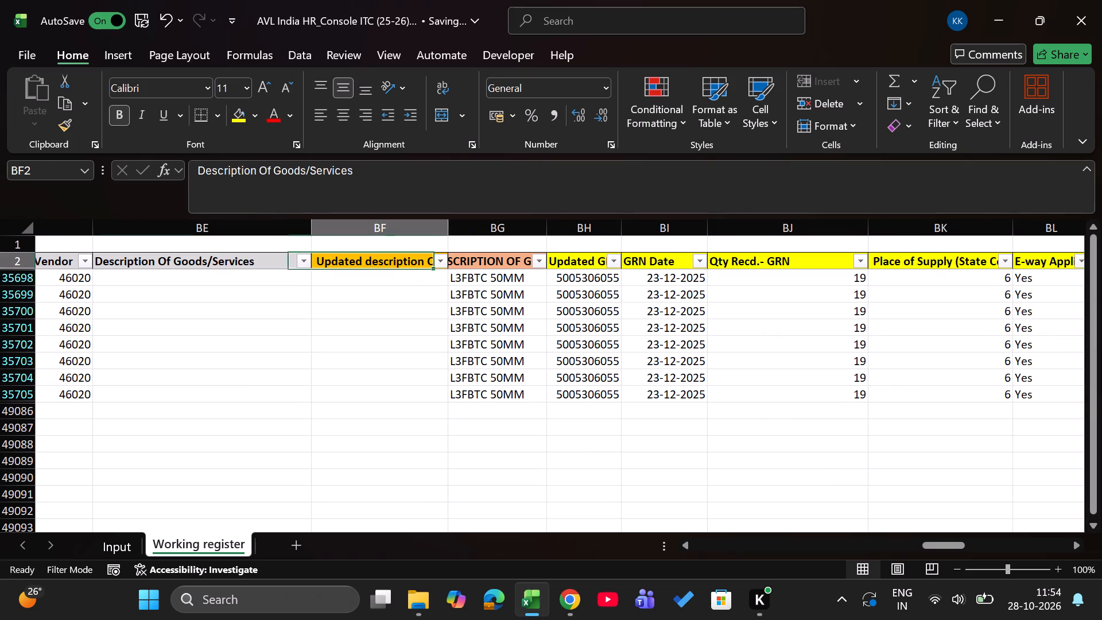
{"action": "key", "text": "Right"}
{"action": "key", "text": "Down"}
{"action": "key", "text": "ctrl+c"}
{"action": "key", "text": "Left"}
{"action": "key", "text": "Return"}
{"action": "key", "text": "Right"}
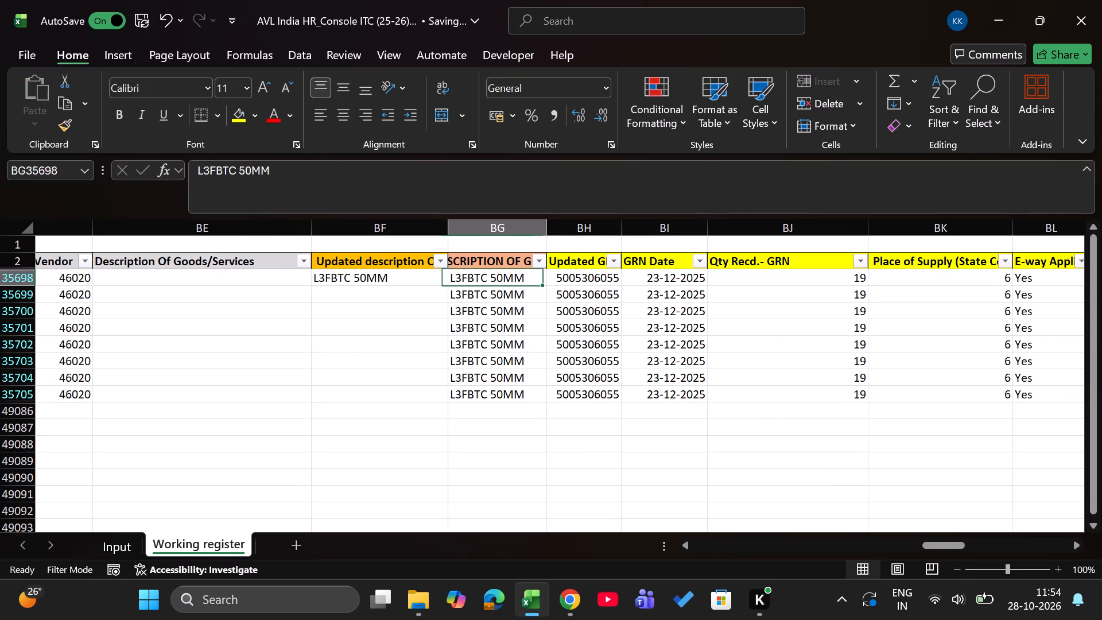
{"action": "key", "text": "ctrl+Down"}
{"action": "key", "text": "Left"}
{"action": "key", "text": "ctrl+shift+Up"}
{"action": "key", "text": "alt+semicolon"}
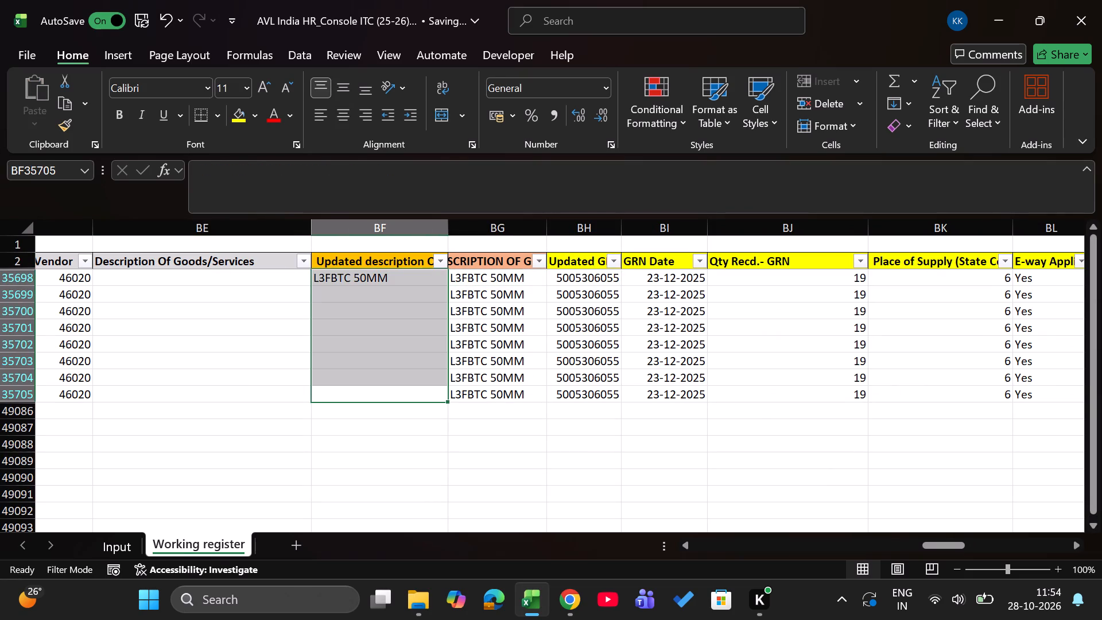
{"action": "key", "text": "ctrl+d"}
Replace the column BG goods description in row 35698 with Not in PR and fill it down through row 35705.
{"action": "key", "text": "Right"}
{"action": "key", "text": "ctrl+Up"}
{"action": "key", "text": "Down"}
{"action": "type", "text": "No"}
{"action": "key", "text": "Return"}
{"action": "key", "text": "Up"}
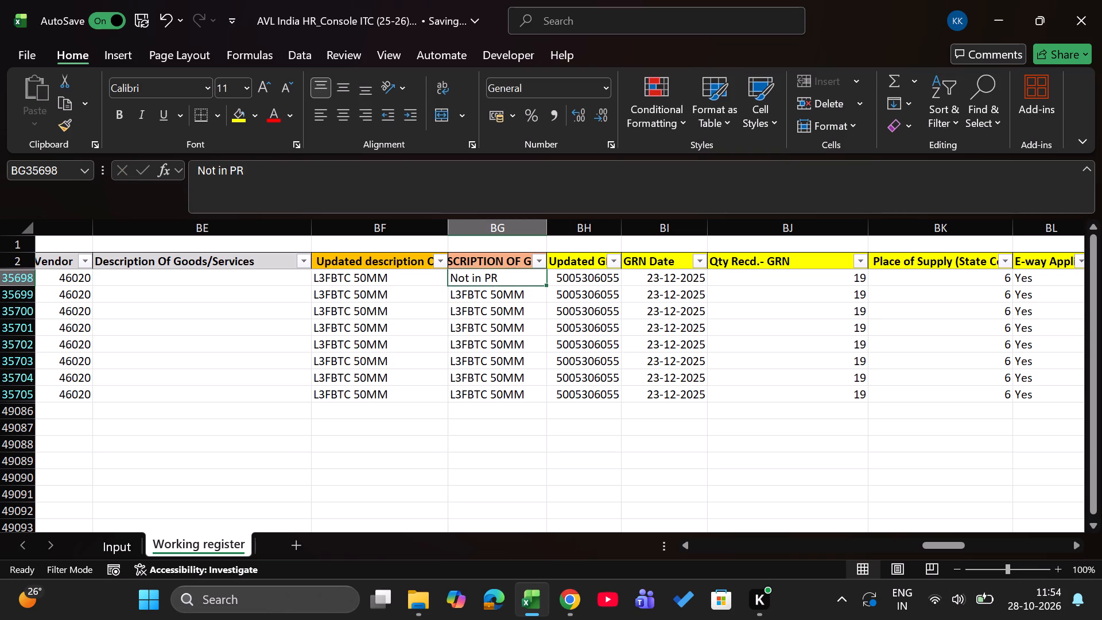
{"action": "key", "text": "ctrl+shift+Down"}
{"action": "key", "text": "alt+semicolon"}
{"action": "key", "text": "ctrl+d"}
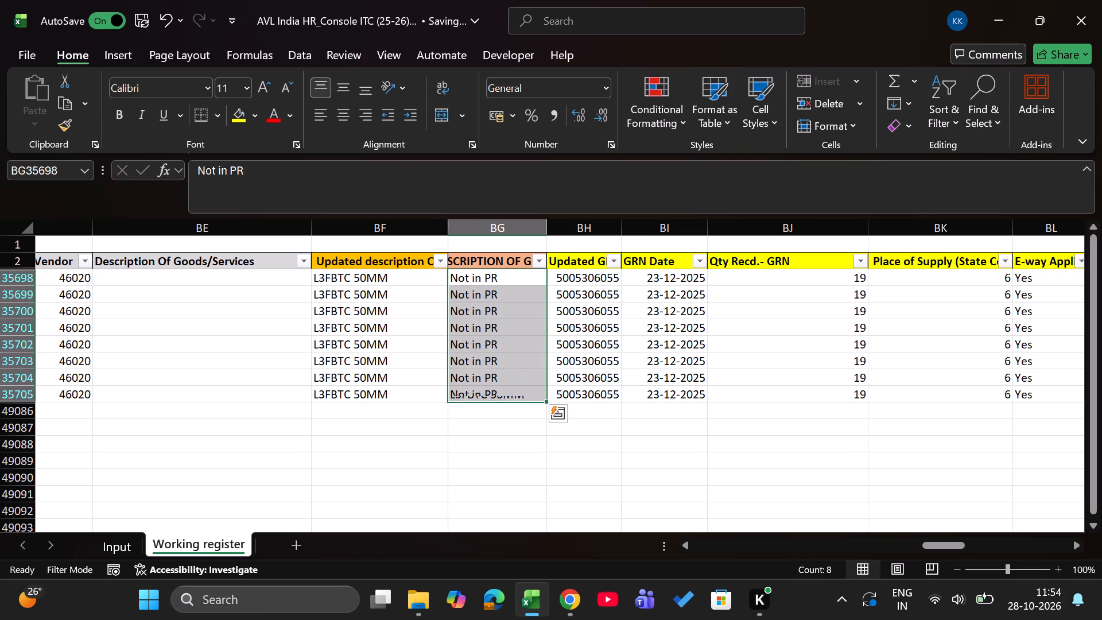
Review the filtered rows' entries from the Name column across the GSTIN, supplier state, vendor and invoice number columns.
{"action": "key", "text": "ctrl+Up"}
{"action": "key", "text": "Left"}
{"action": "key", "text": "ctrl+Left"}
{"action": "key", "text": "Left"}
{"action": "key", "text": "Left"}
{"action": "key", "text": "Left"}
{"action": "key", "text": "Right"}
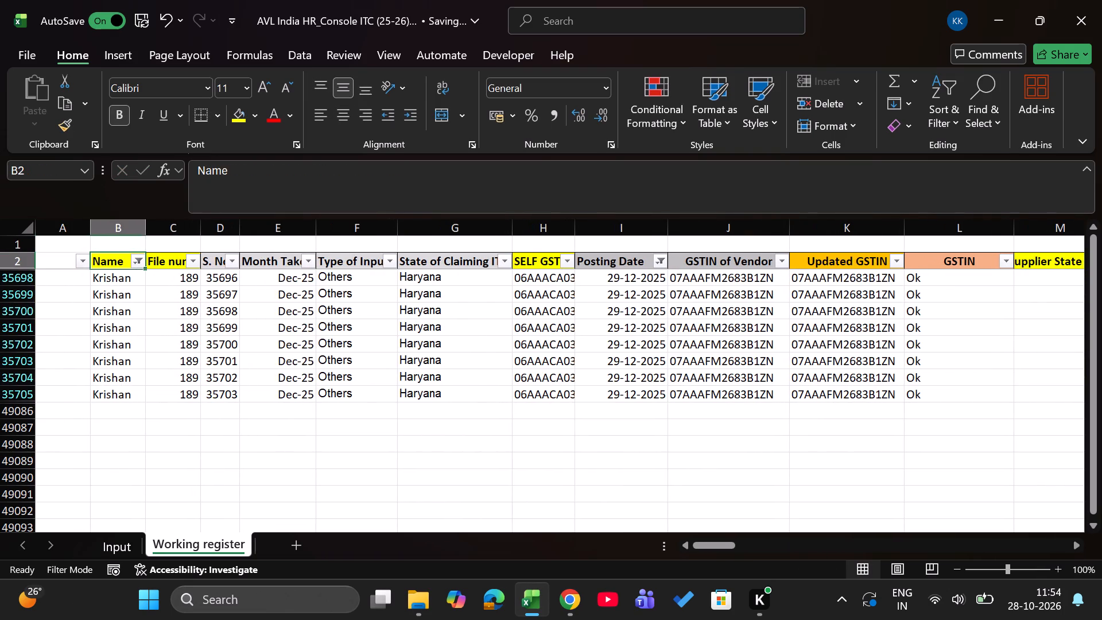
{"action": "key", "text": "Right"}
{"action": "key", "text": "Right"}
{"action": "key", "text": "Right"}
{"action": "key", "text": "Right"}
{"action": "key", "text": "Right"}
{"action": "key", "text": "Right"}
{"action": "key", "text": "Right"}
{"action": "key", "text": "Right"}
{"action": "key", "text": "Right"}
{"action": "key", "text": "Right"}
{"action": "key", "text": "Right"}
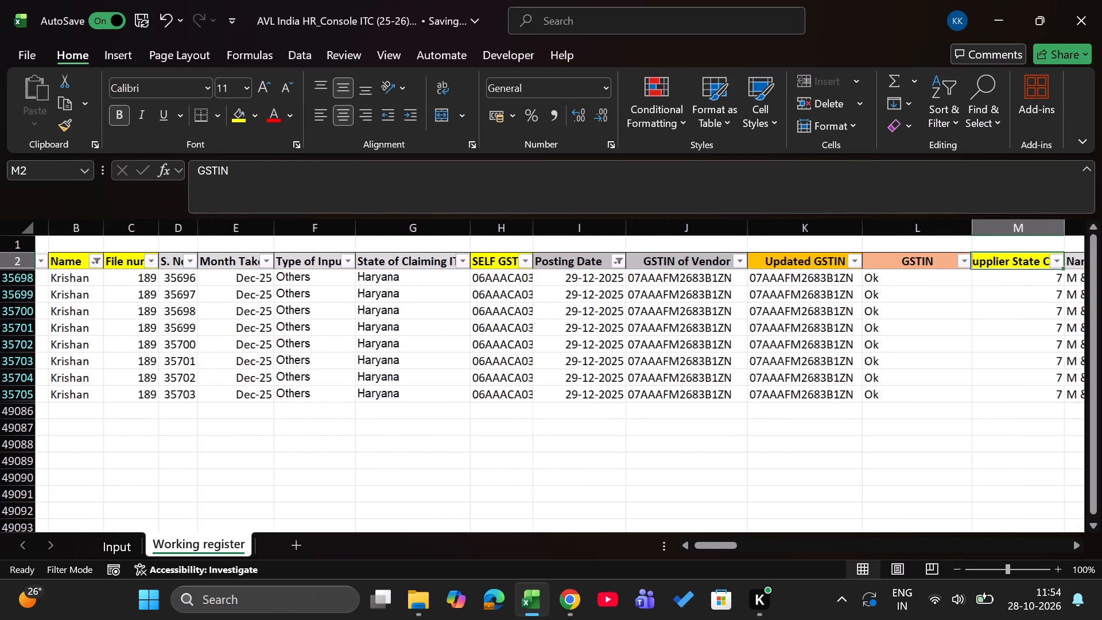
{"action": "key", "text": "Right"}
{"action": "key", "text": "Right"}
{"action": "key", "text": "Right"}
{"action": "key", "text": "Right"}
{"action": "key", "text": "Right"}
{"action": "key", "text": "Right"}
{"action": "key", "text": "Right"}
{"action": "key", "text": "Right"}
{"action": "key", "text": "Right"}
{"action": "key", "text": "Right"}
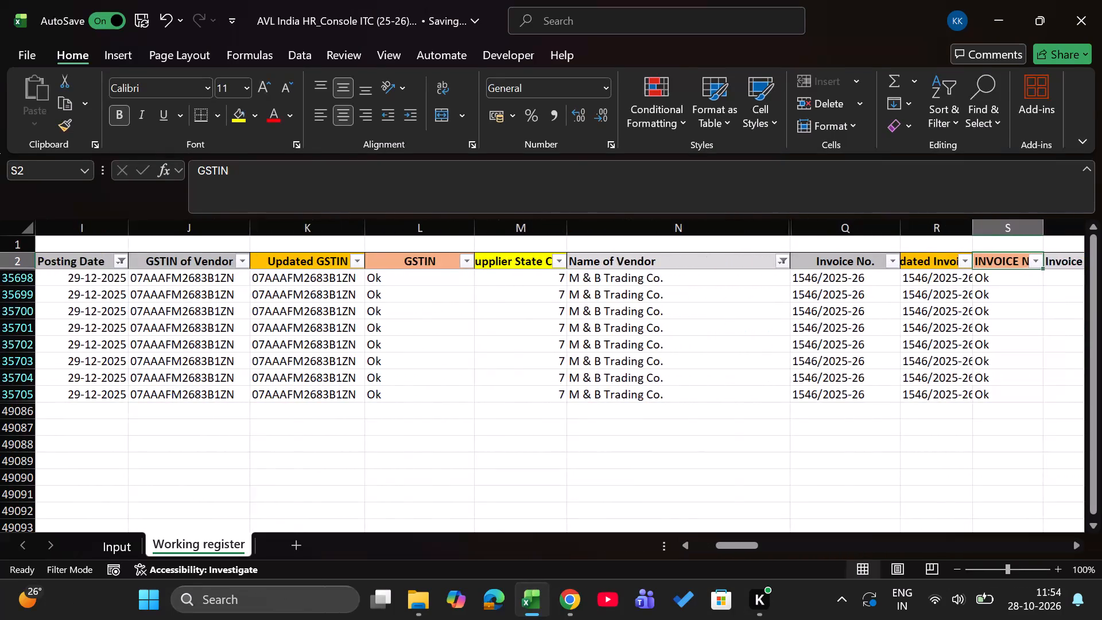
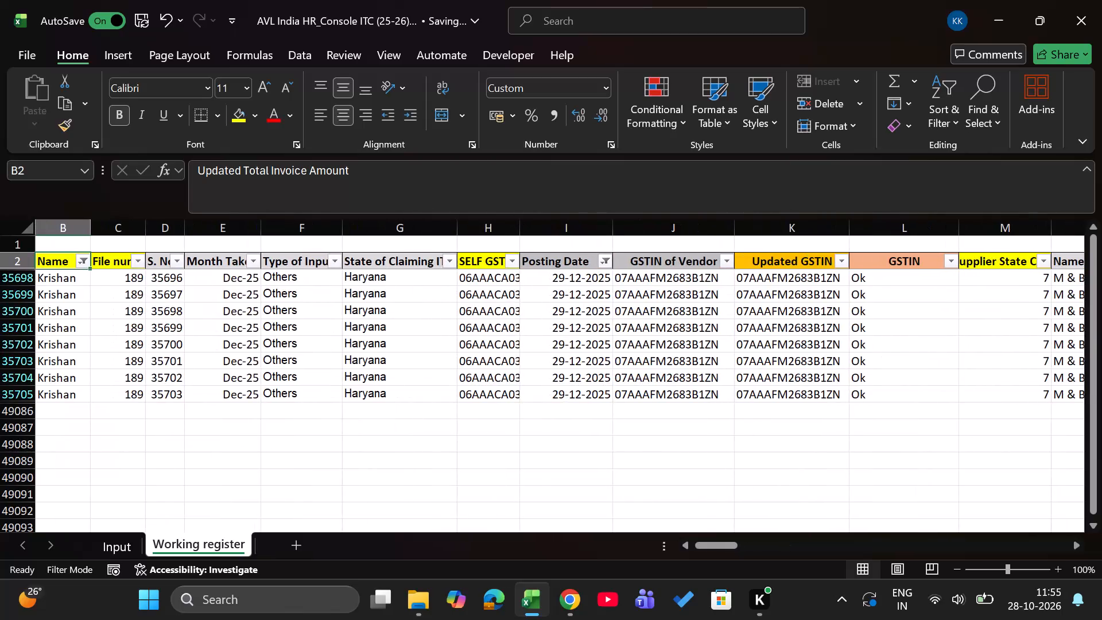
Filter the Name of Vendor column in the Working register by the search term acme, replacing the current vendor filter.
{"action": "key", "text": "Right"}
{"action": "key", "text": "Right"}
{"action": "key", "text": "Right"}
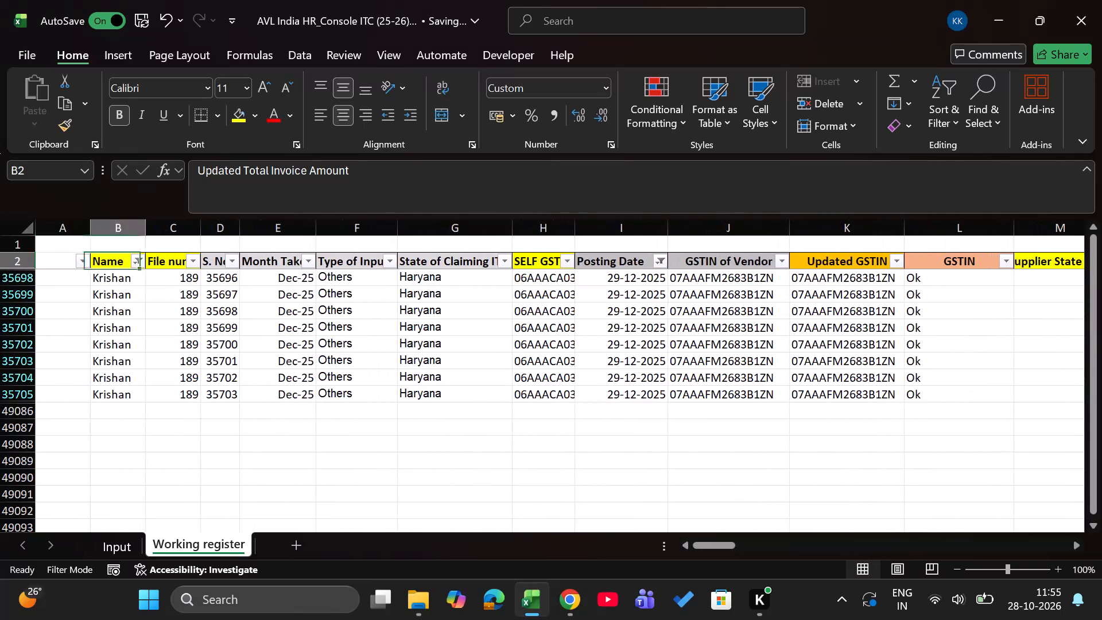
{"action": "key", "text": "Right"}
{"action": "key", "text": "Right"}
{"action": "key", "text": "Right"}
{"action": "key", "text": "Right"}
{"action": "key", "text": "Left"}
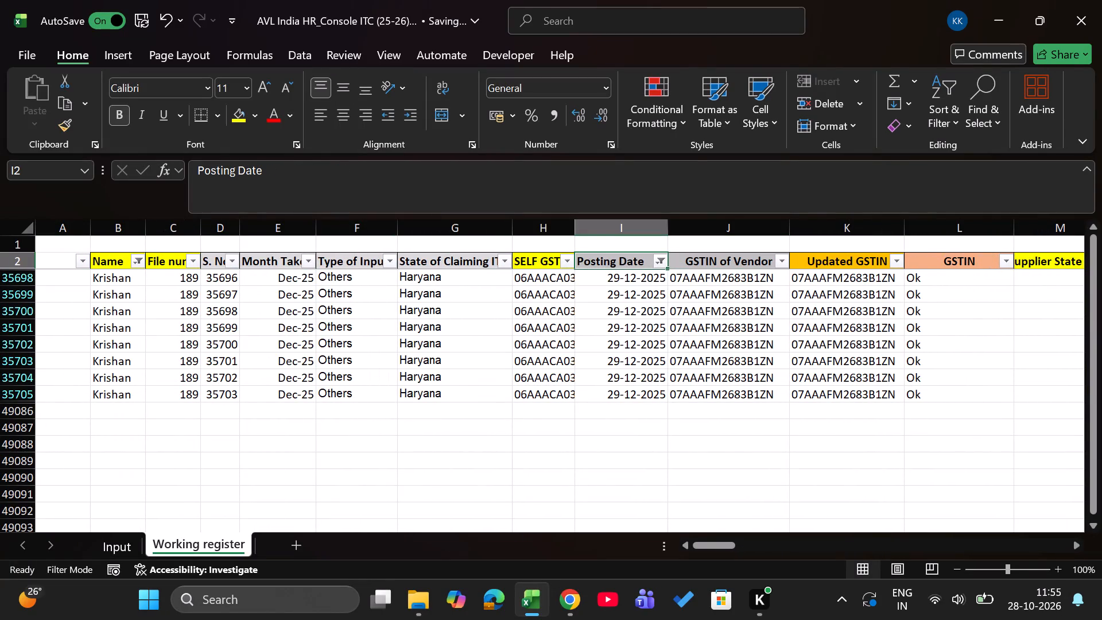
{"action": "key", "text": "Right"}
{"action": "key", "text": "Right"}
{"action": "key", "text": "Right"}
{"action": "key", "text": "Right"}
{"action": "key", "text": "Right"}
{"action": "key", "text": "Right"}
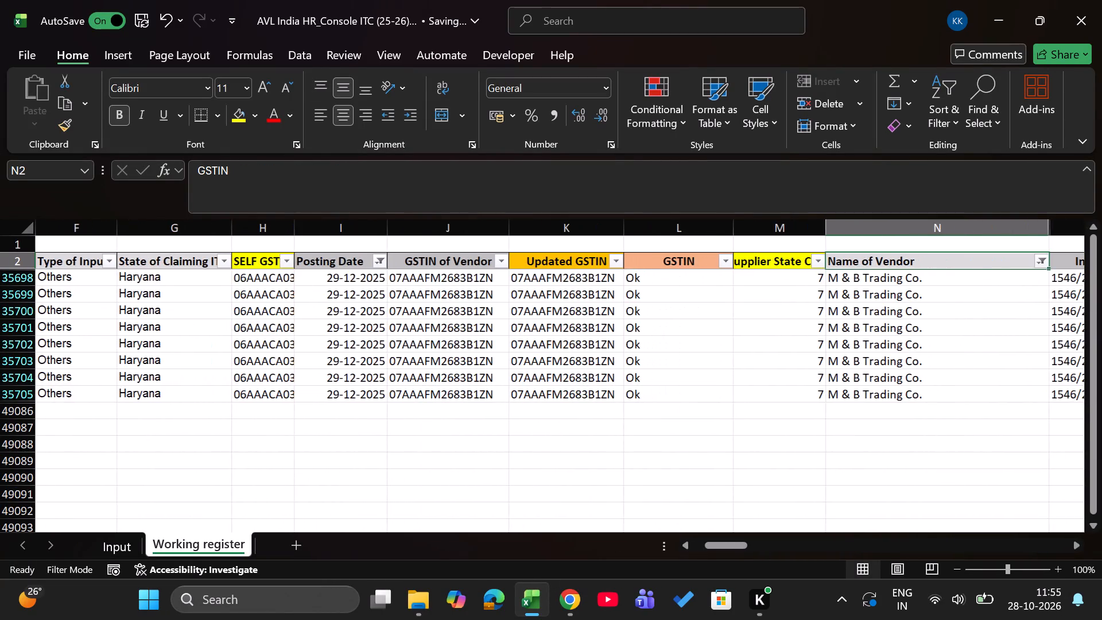
{"action": "key", "text": "alt+Down"}
{"action": "key", "text": "Escape"}
{"action": "key", "text": "Left"}
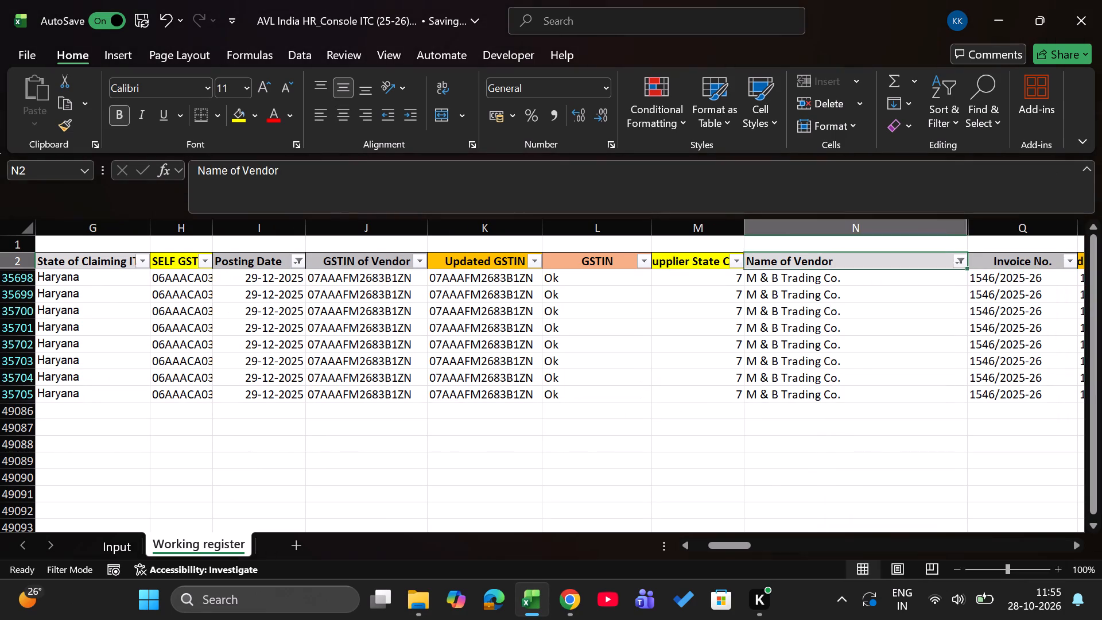
{"action": "key", "text": "alt+Down"}
{"action": "key", "text": "alt+Down"}
{"action": "key", "text": "alt+Down"}
{"action": "key", "text": "alt+Down"}
{"action": "key", "text": "alt+Down"}
{"action": "key", "text": "alt+Down"}
{"action": "key", "text": "alt+Down"}
{"action": "key", "text": "alt+Down"}
{"action": "key", "text": "Down"}
{"action": "type", "text": "acme"}
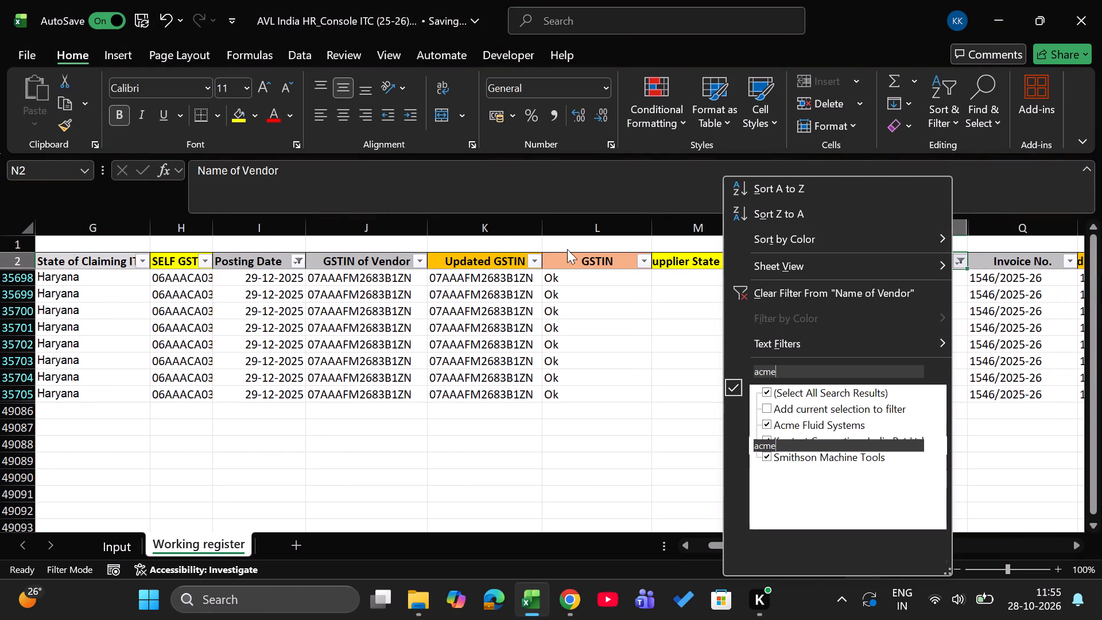
{"action": "key", "text": "Return"}
Review the filtered vendor rows from first to last, examining the Invoice No., Updated Invoice and Invoice Date columns.
{"action": "key", "text": "Down"}
{"action": "key", "text": "Down"}
{"action": "key", "text": "Up"}
{"action": "key", "text": "Up"}
{"action": "key", "text": "Right"}
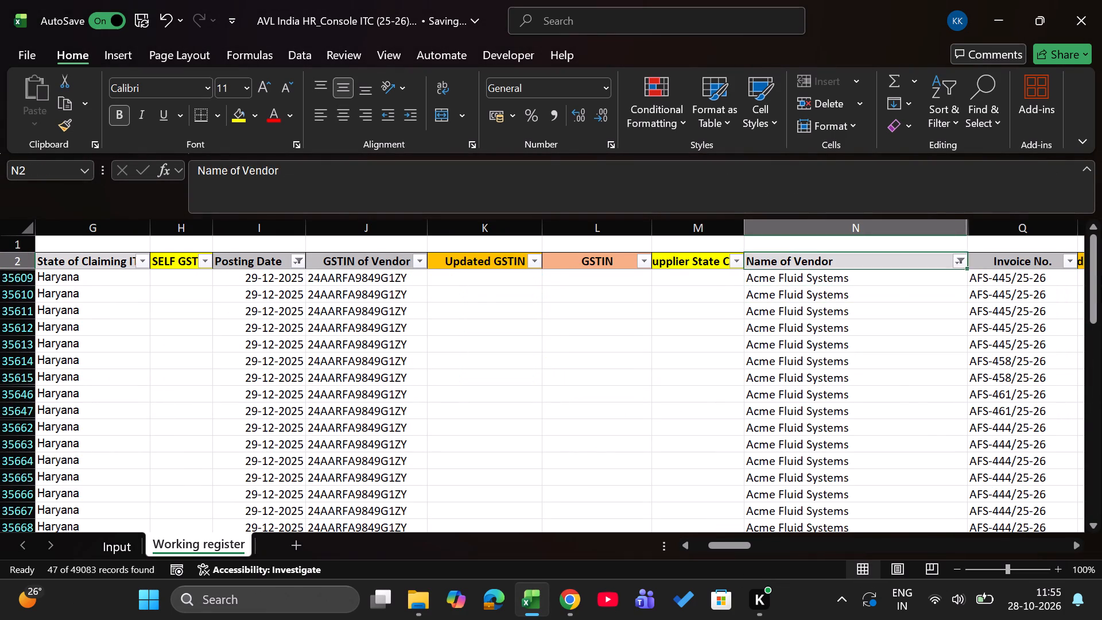
{"action": "key", "text": "Right"}
{"action": "key", "text": "Right"}
{"action": "key", "text": "Right"}
{"action": "key", "text": "Left"}
{"action": "key", "text": "Left"}
{"action": "key", "text": "Left"}
{"action": "key", "text": "Down"}
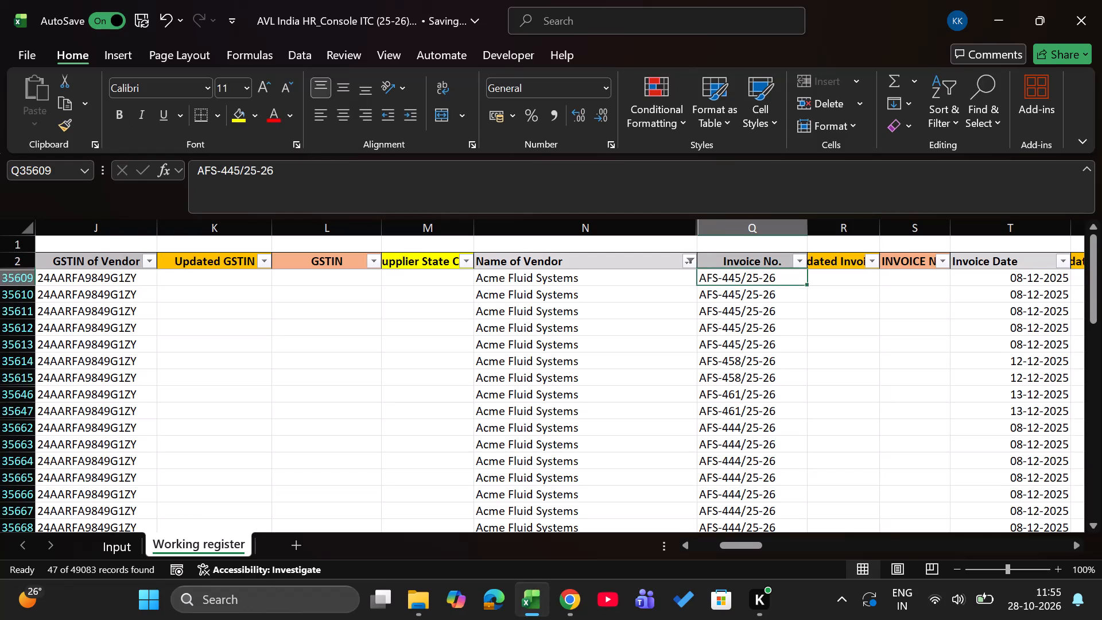
{"action": "key", "text": "ctrl+shift+Down"}
{"action": "key", "text": "Up"}
{"action": "key", "text": "Right"}
{"action": "key", "text": "Right"}
{"action": "key", "text": "Up"}
{"action": "key", "text": "Up"}
{"action": "key", "text": "Right"}
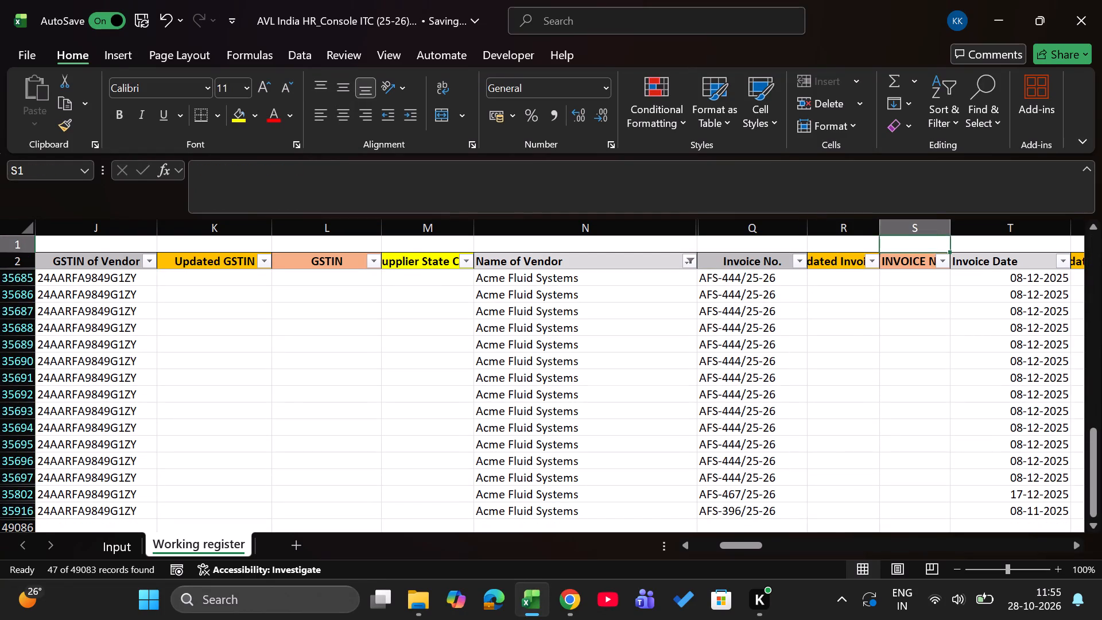